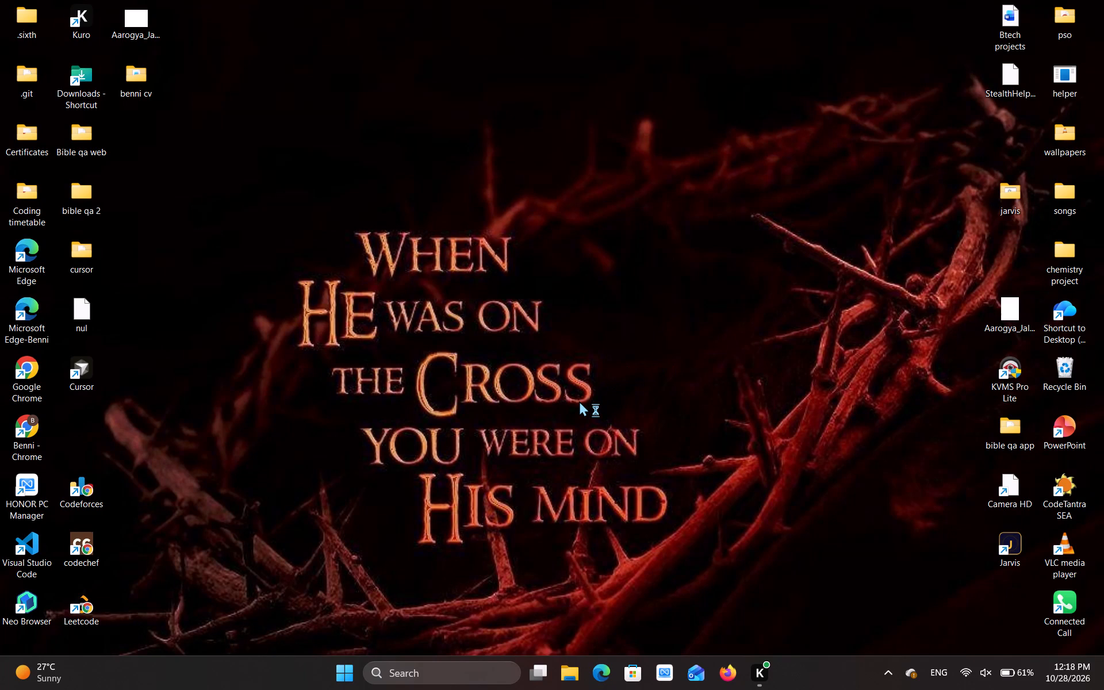
# Open Google Chrome with the desktop profile shortcut and search the web for ssmartdraw.
pyautogui.click(472, 352)
pyautogui.doubleClick(27, 422)
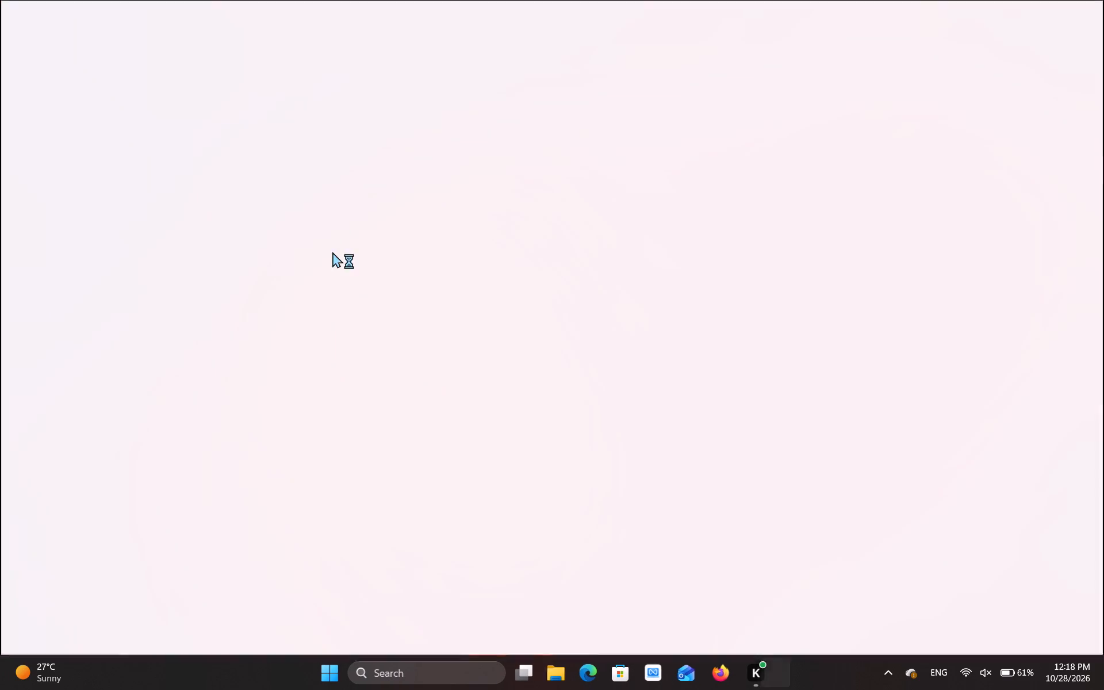
pyautogui.write('ssmartdraw')
pyautogui.press('Return')
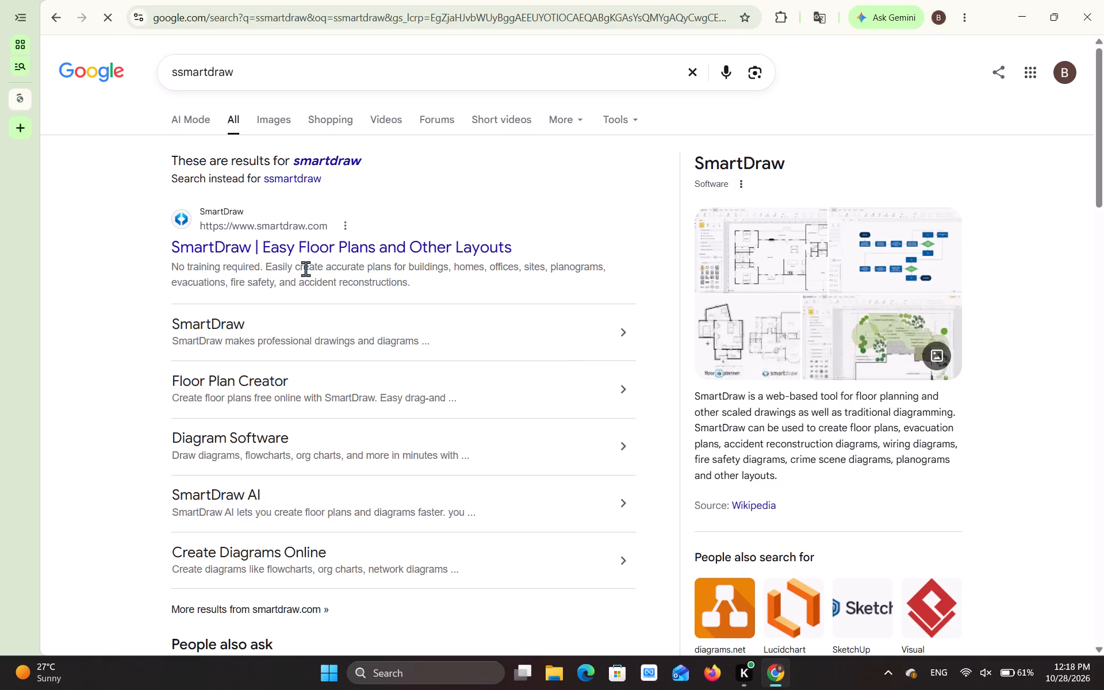
# Open the SmartDraw website from the search results and start its web app.
pyautogui.click(291, 252)
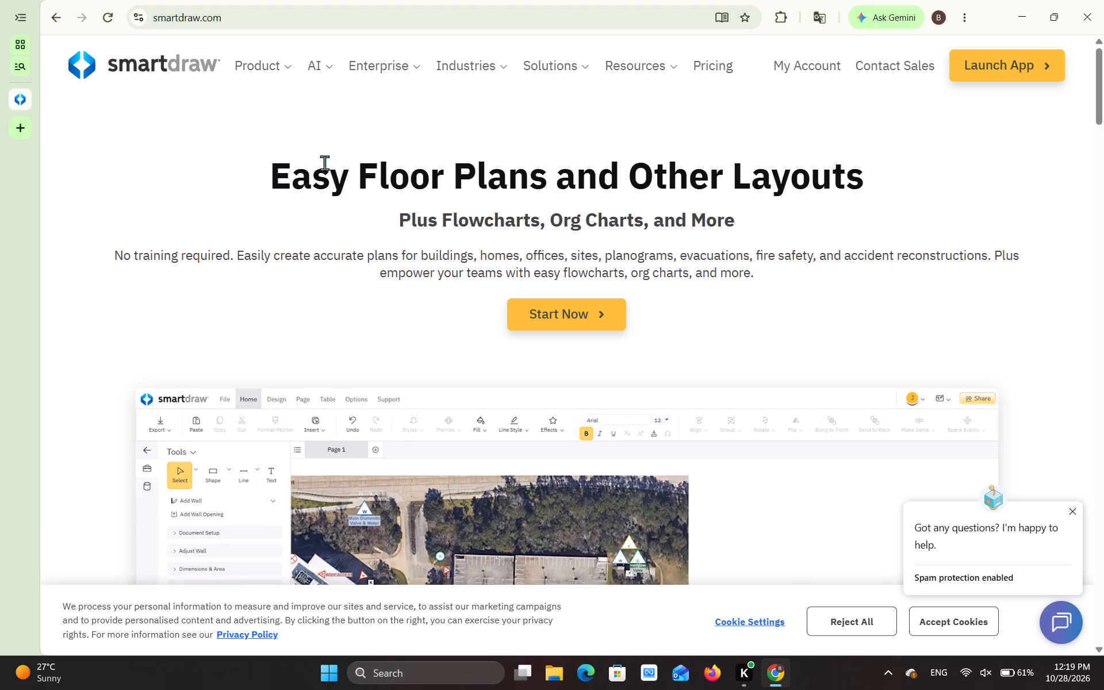
pyautogui.click(572, 321)
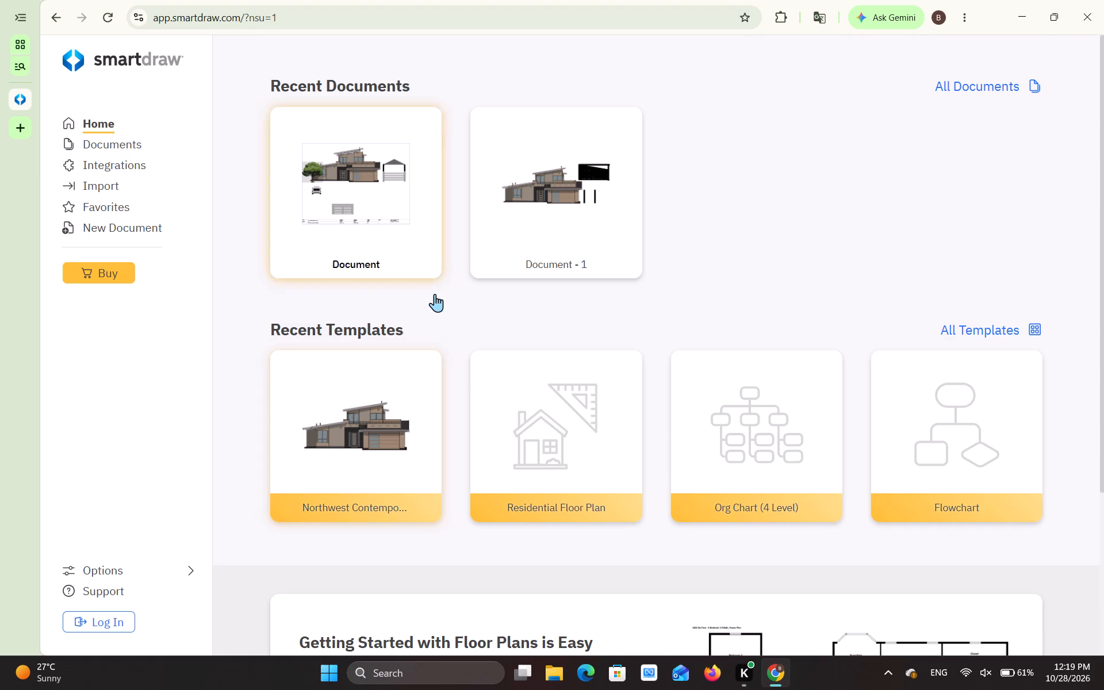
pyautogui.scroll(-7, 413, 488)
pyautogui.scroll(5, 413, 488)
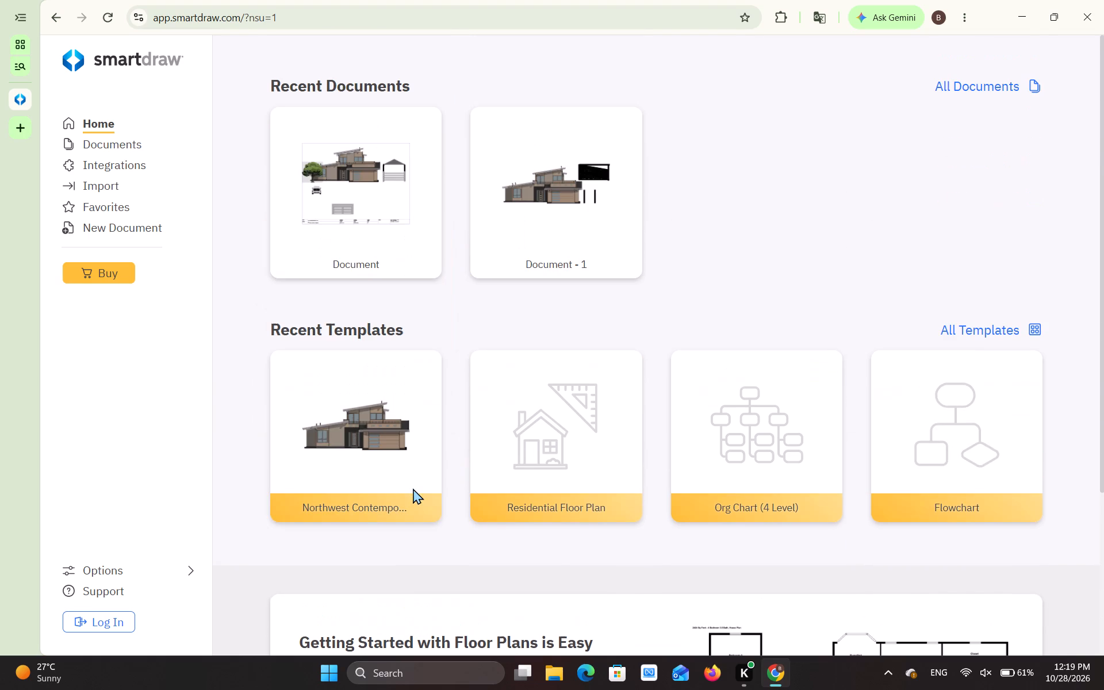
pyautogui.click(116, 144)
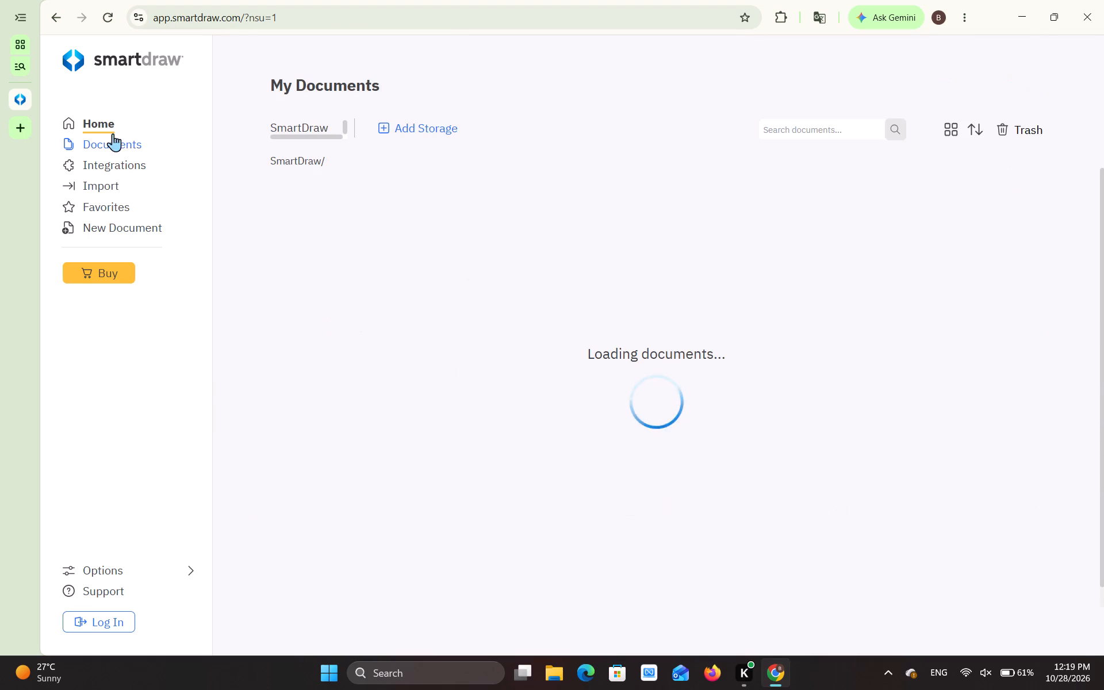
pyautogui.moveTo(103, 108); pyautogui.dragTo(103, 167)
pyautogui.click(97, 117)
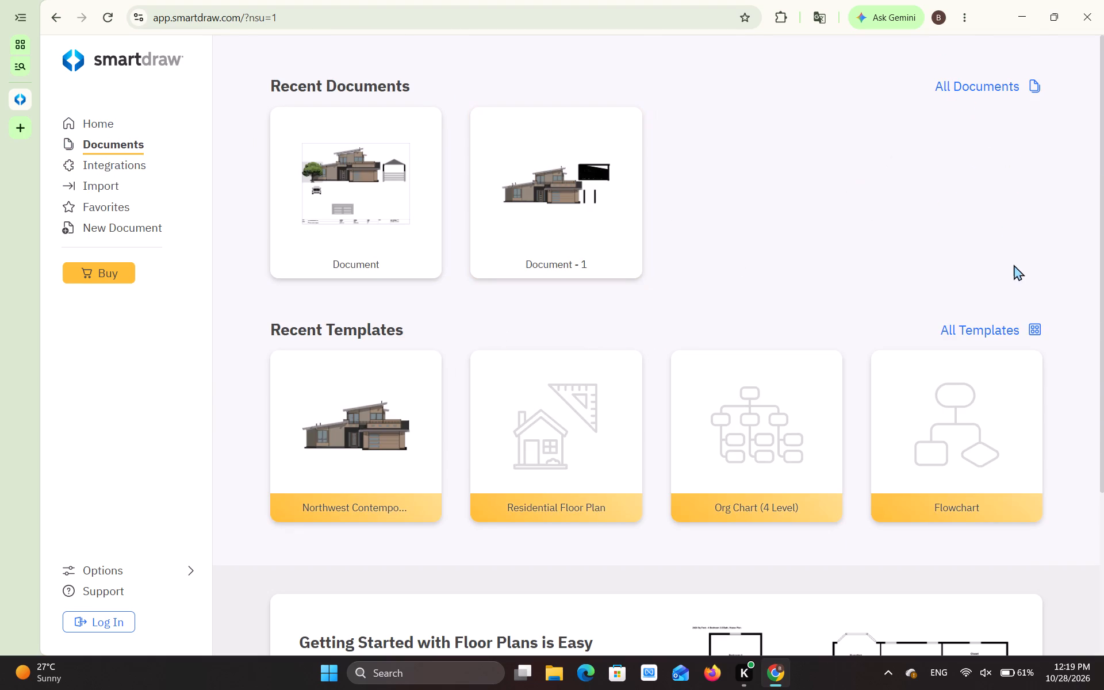
# Create a new document from the blank Residential Floor Plan template in the Floor Plans - Residential category.
pyautogui.click(992, 333)
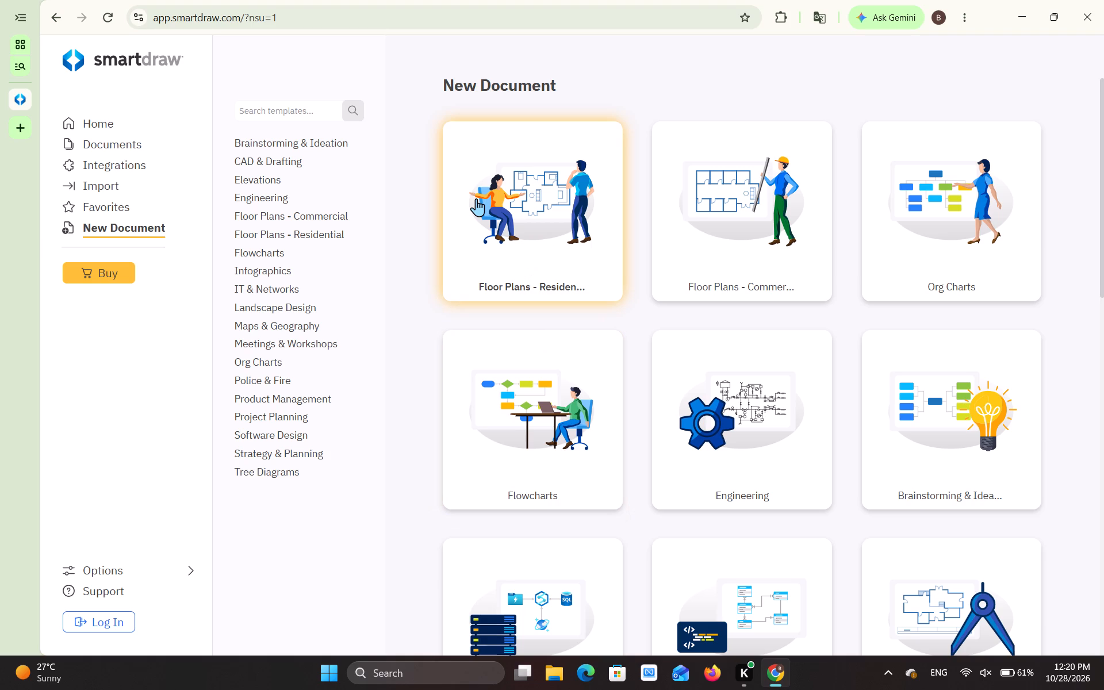
pyautogui.click(507, 221)
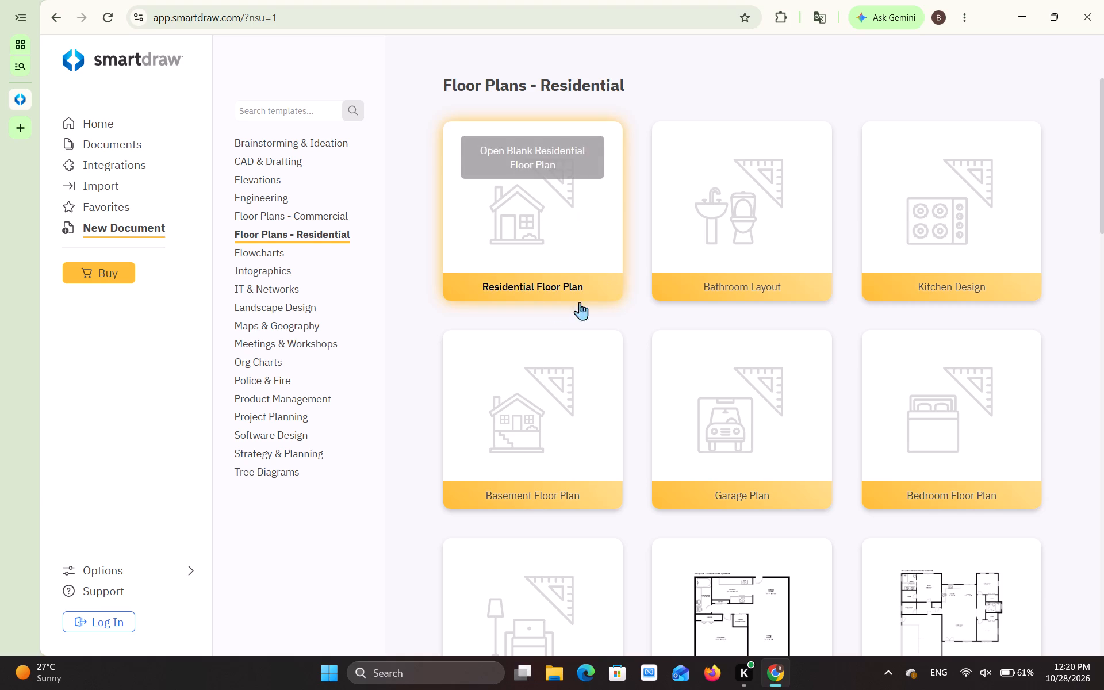
pyautogui.click(538, 234)
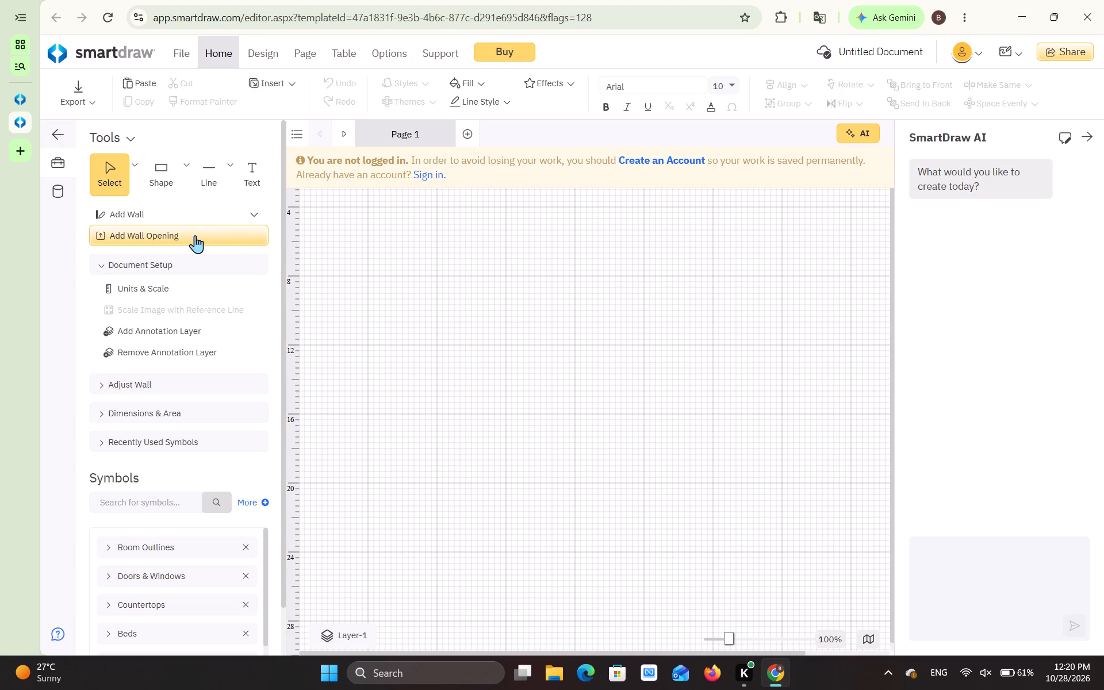
# Draw a vertical Interior Wall 4" about 4' 10" long in the upper part of the blank page.
pyautogui.click(210, 216)
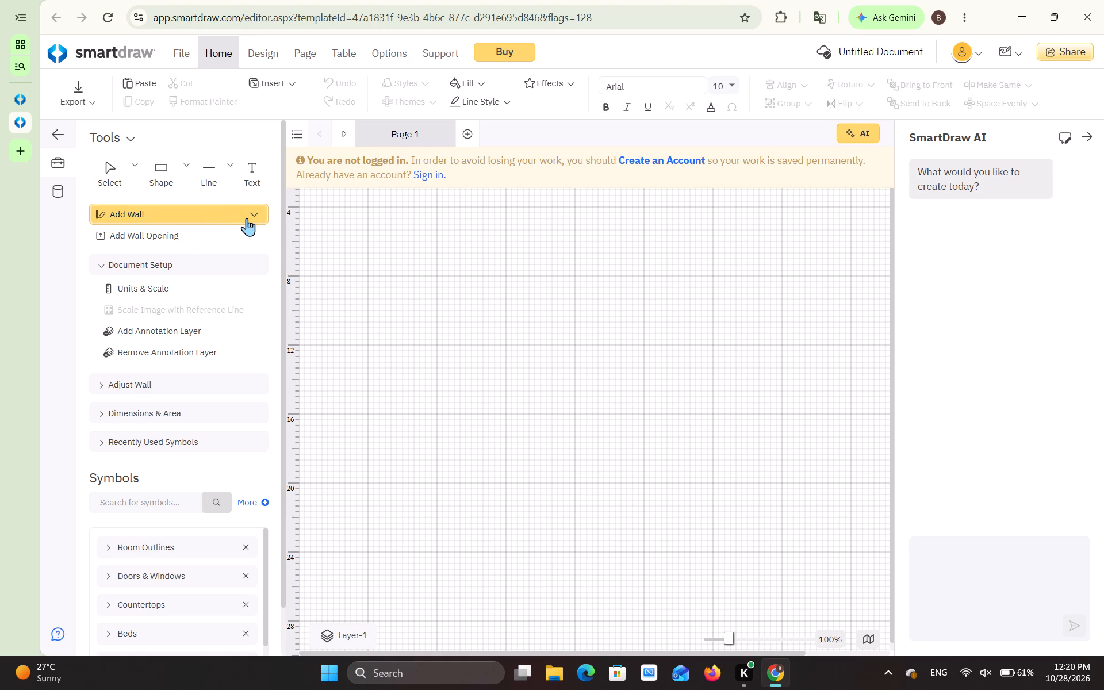
pyautogui.click(253, 217)
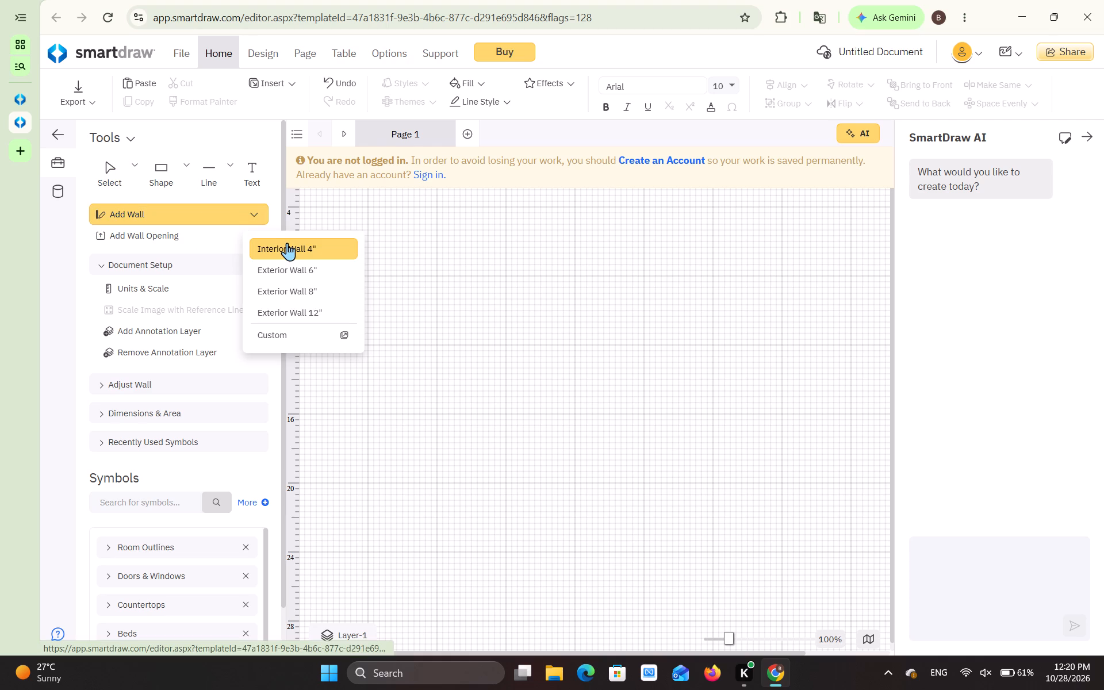
pyautogui.click(287, 243)
pyautogui.moveTo(455, 301); pyautogui.dragTo(459, 351)
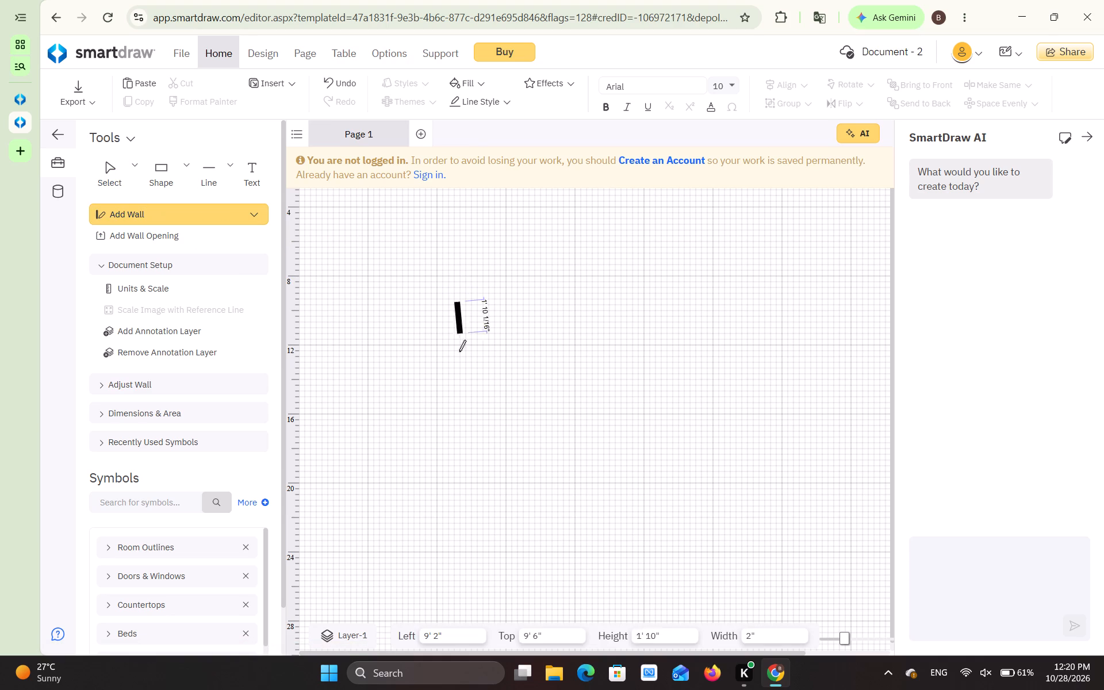
pyautogui.moveTo(459, 351); pyautogui.dragTo(455, 386)
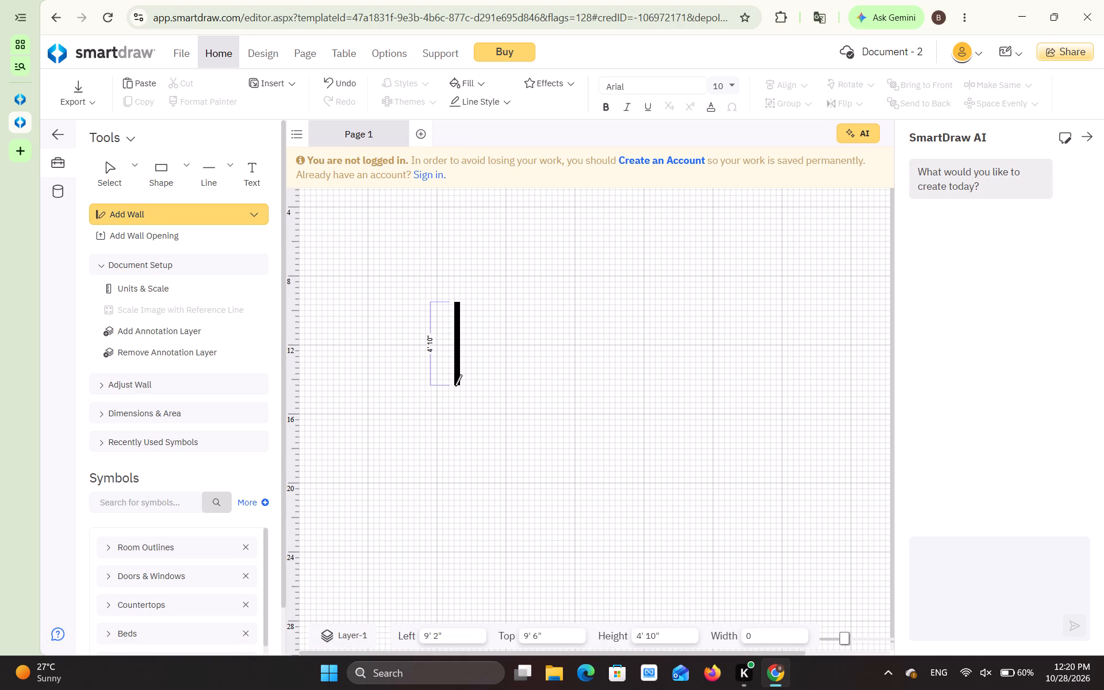
pyautogui.moveTo(455, 386); pyautogui.dragTo(455, 384)
pyautogui.moveTo(455, 384); pyautogui.dragTo(456, 384)
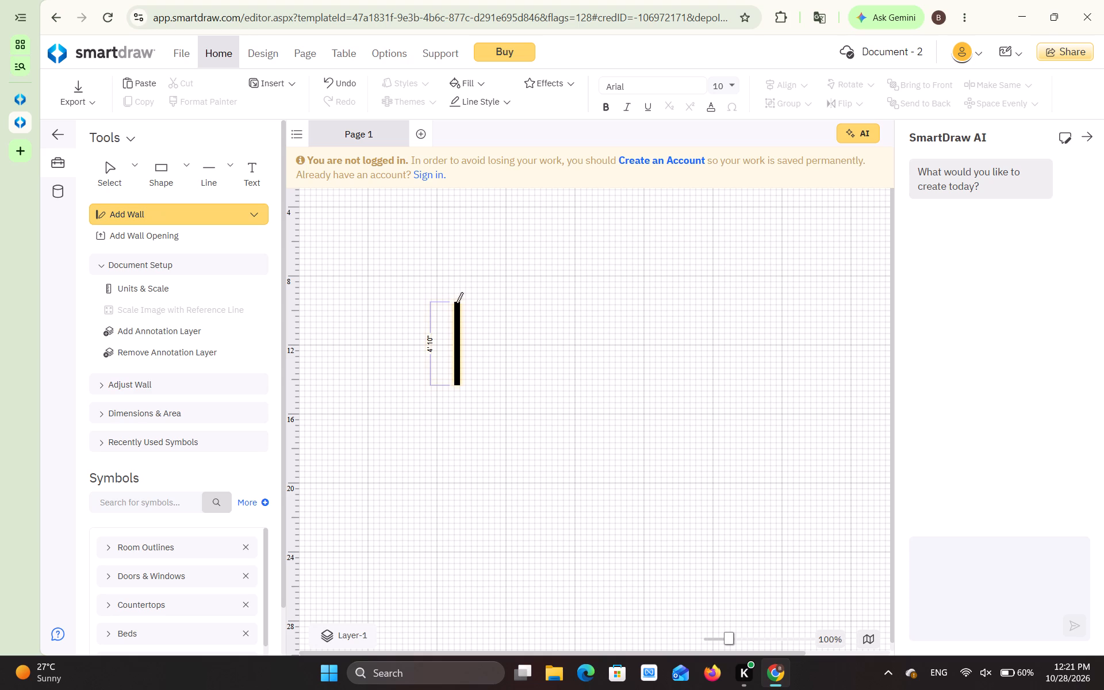
# Extend the vertical wall upward from its top end with a segment about 3' 6" long.
pyautogui.moveTo(457, 302); pyautogui.dragTo(465, 302)
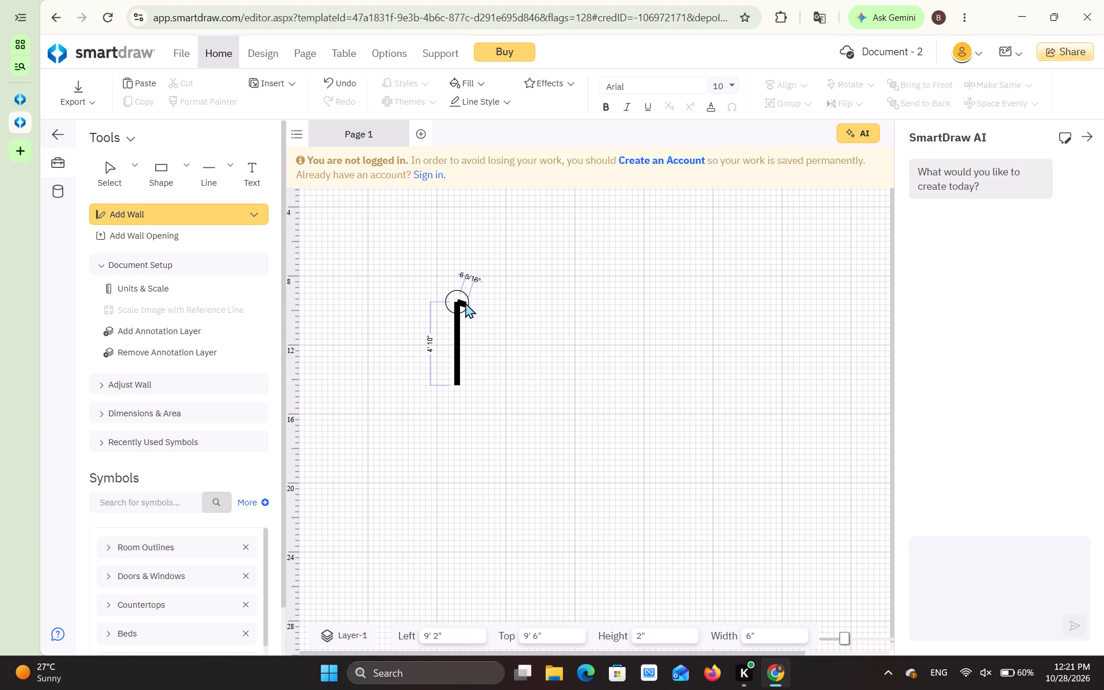
pyautogui.moveTo(465, 302); pyautogui.dragTo(455, 271)
pyautogui.moveTo(455, 271); pyautogui.dragTo(457, 251)
pyautogui.moveTo(457, 251); pyautogui.dragTo(457, 242)
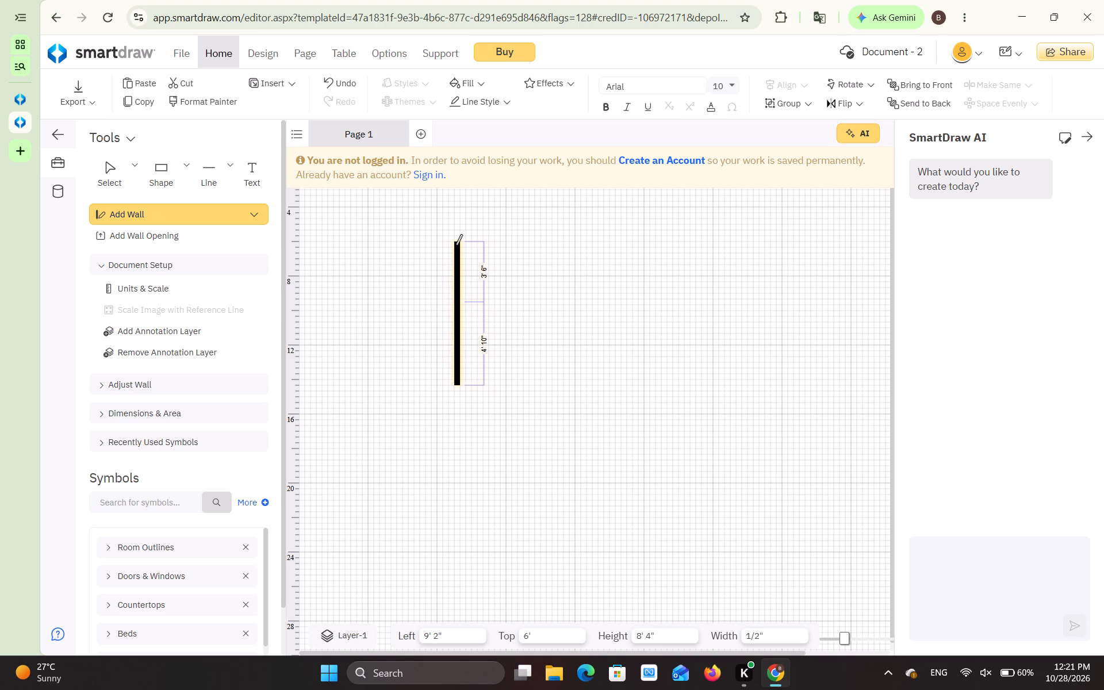
# Draw the room's horizontal top wall about 6' 10" long, running right from the upper end of the vertical wall.
pyautogui.moveTo(455, 246); pyautogui.dragTo(463, 243)
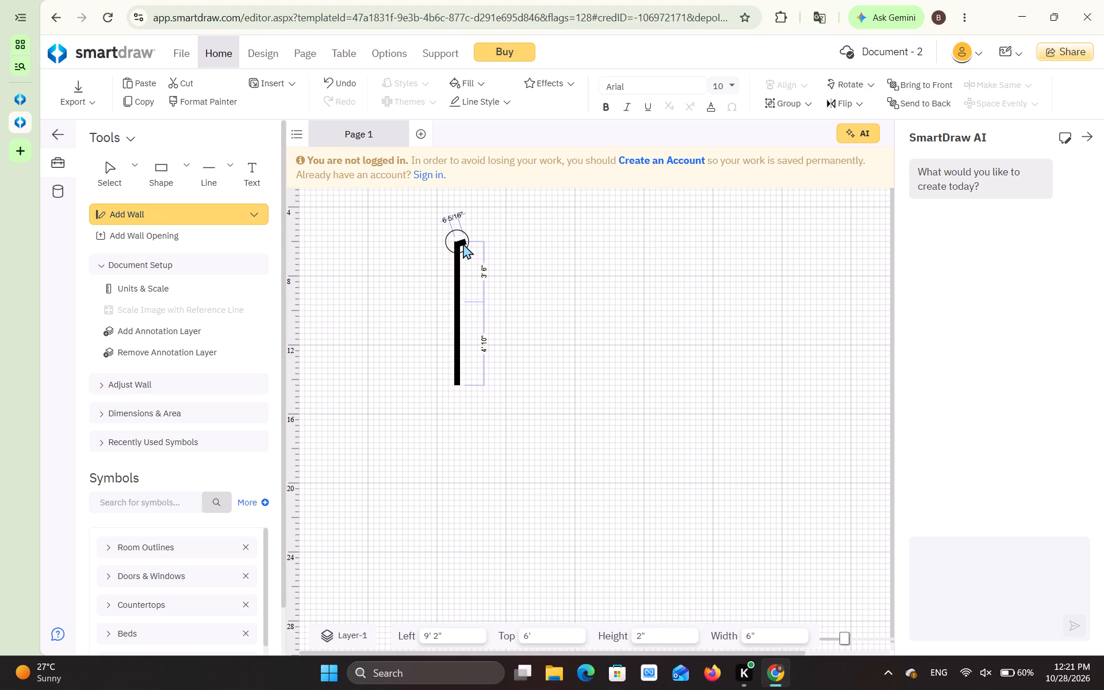
pyautogui.moveTo(463, 243); pyautogui.dragTo(484, 246)
pyautogui.moveTo(484, 246); pyautogui.dragTo(532, 242)
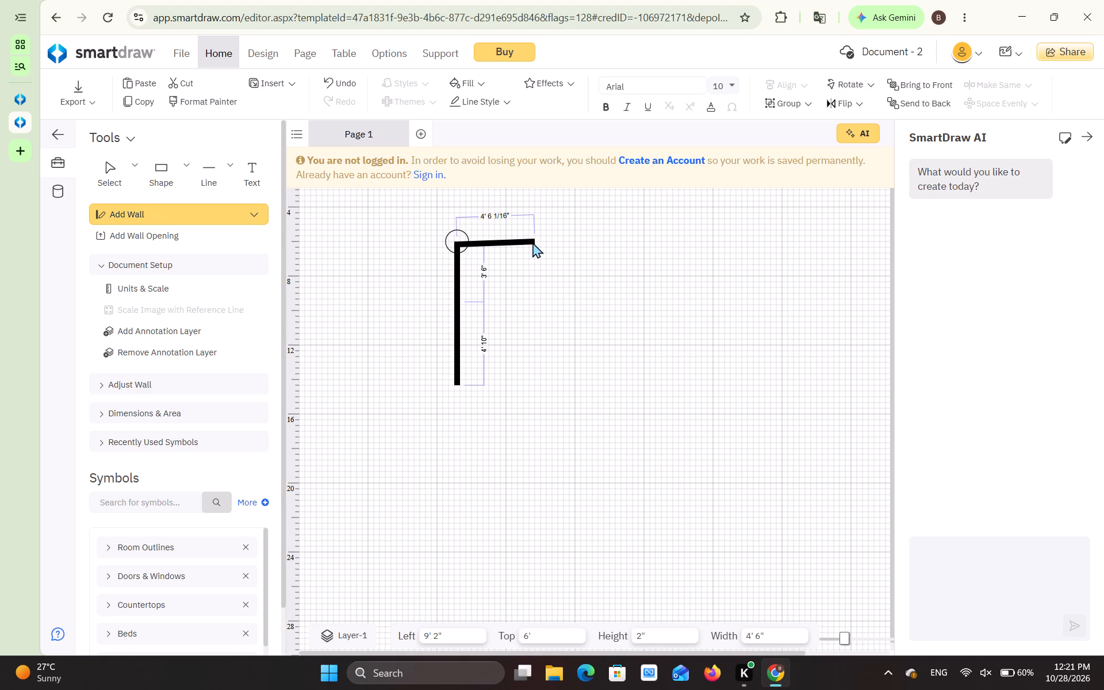
pyautogui.moveTo(532, 242); pyautogui.dragTo(574, 246)
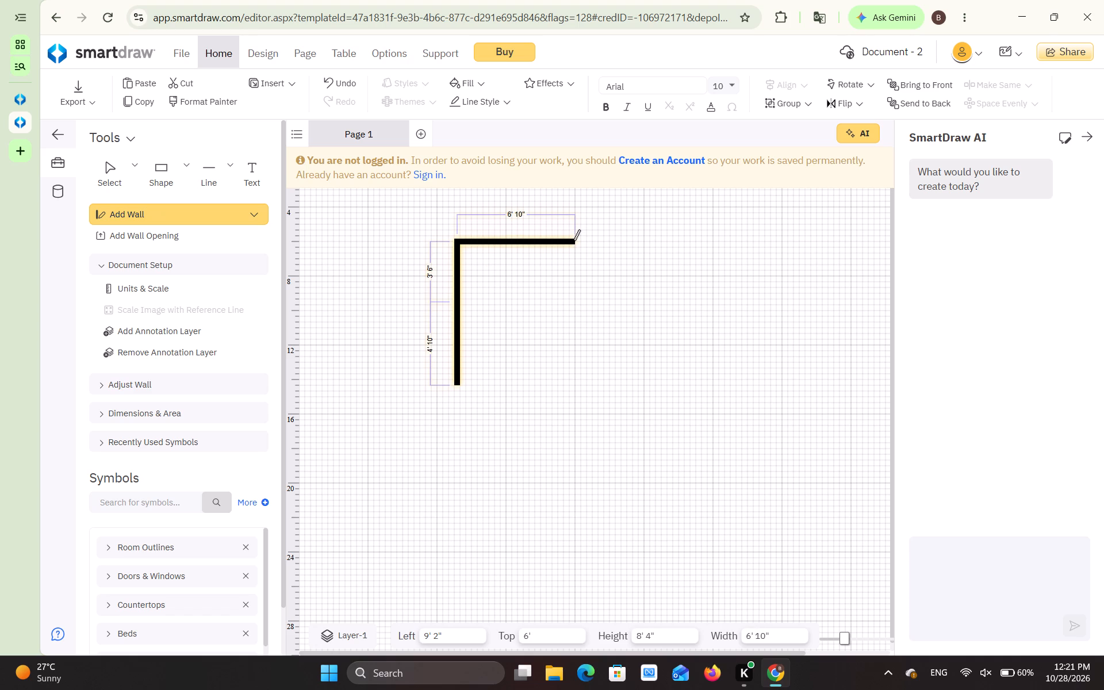
# Draw the room's right wall about 7' 10" long, running down from the right end of the top wall.
pyautogui.moveTo(572, 241); pyautogui.dragTo(570, 298)
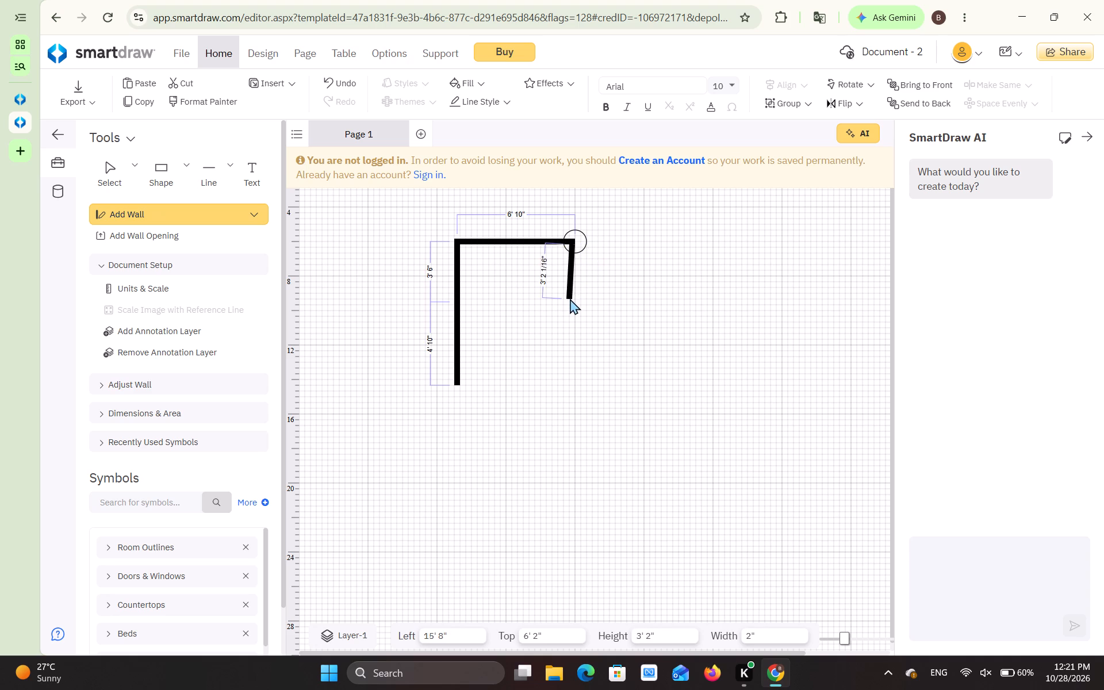
pyautogui.moveTo(570, 298); pyautogui.dragTo(575, 355)
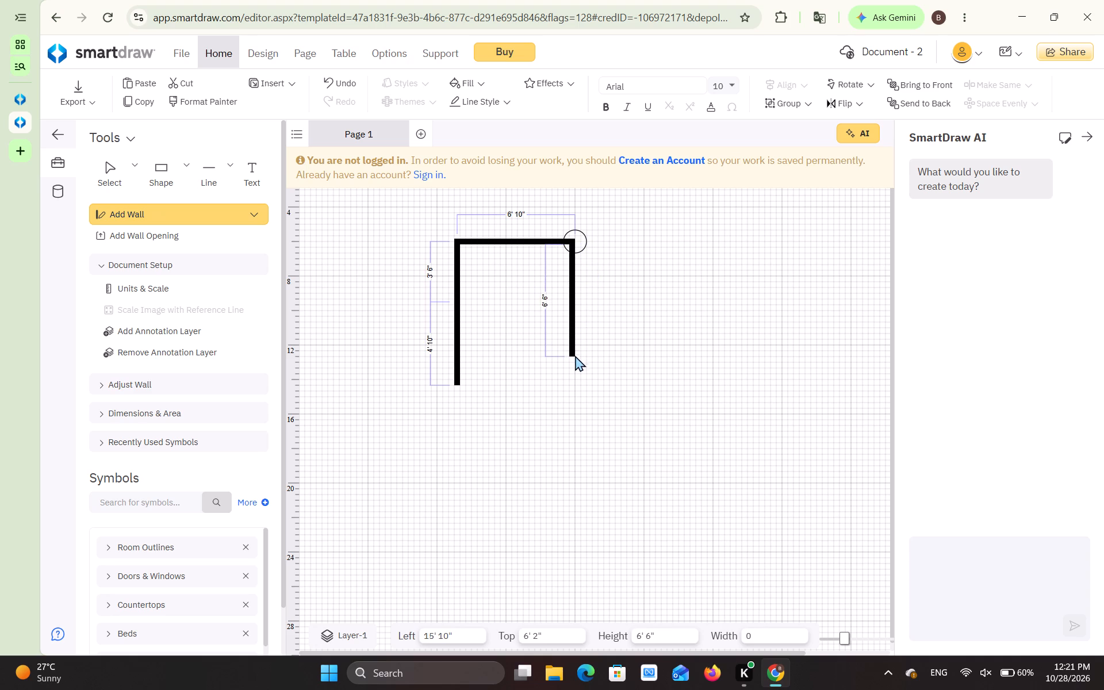
pyautogui.moveTo(575, 355); pyautogui.dragTo(576, 375)
pyautogui.moveTo(576, 375); pyautogui.dragTo(576, 378)
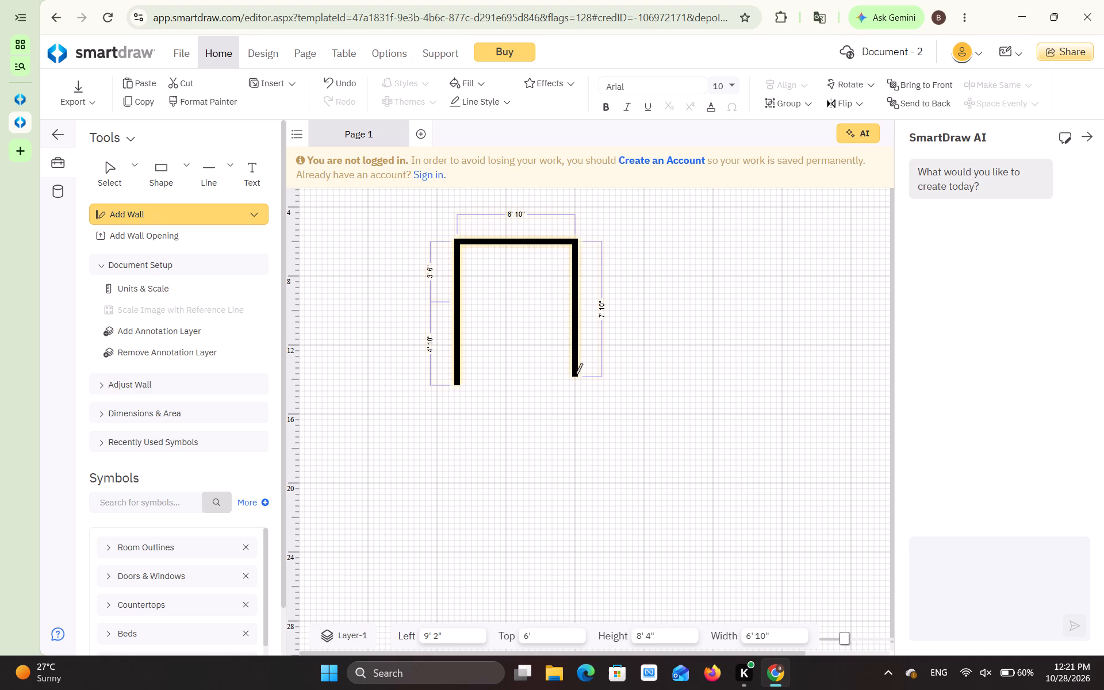
# Close the room with a bottom wall about 7' 2" long, joining the lower ends of the right and left walls.
pyautogui.moveTo(576, 374); pyautogui.dragTo(570, 382)
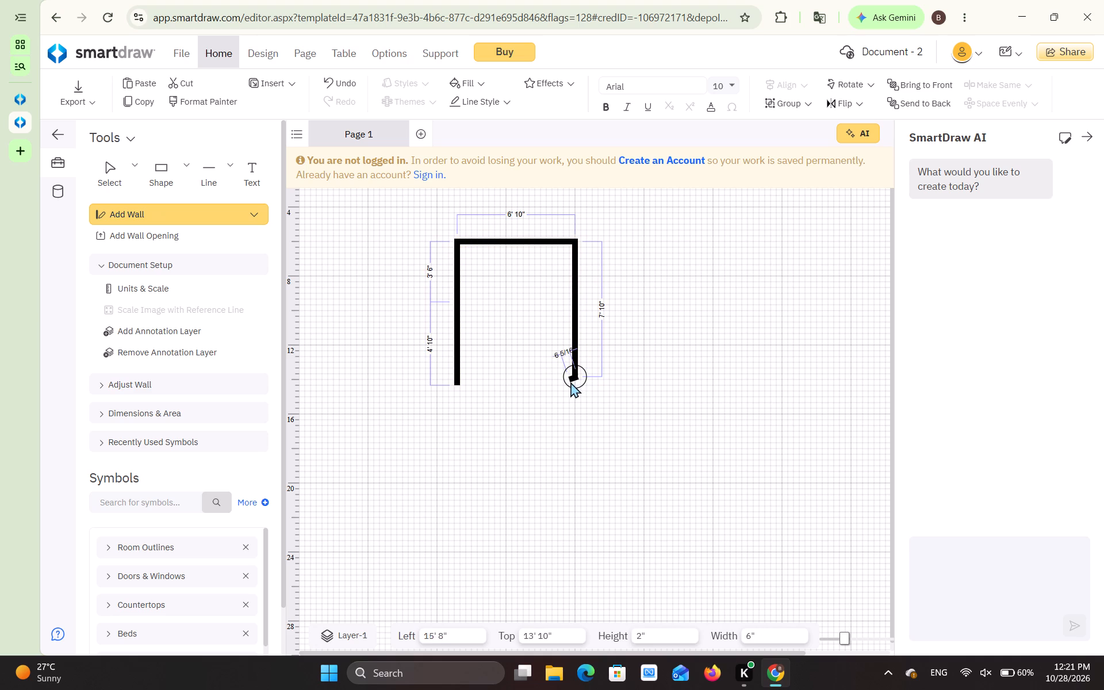
pyautogui.moveTo(570, 382); pyautogui.dragTo(457, 382)
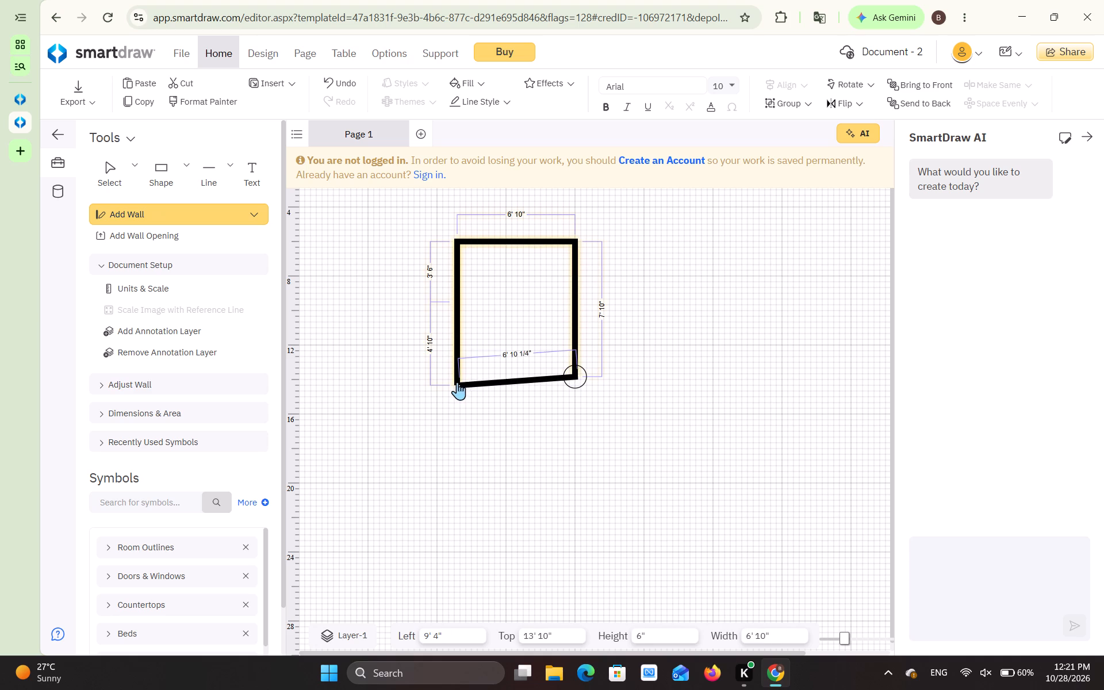
pyautogui.moveTo(457, 382); pyautogui.dragTo(453, 383)
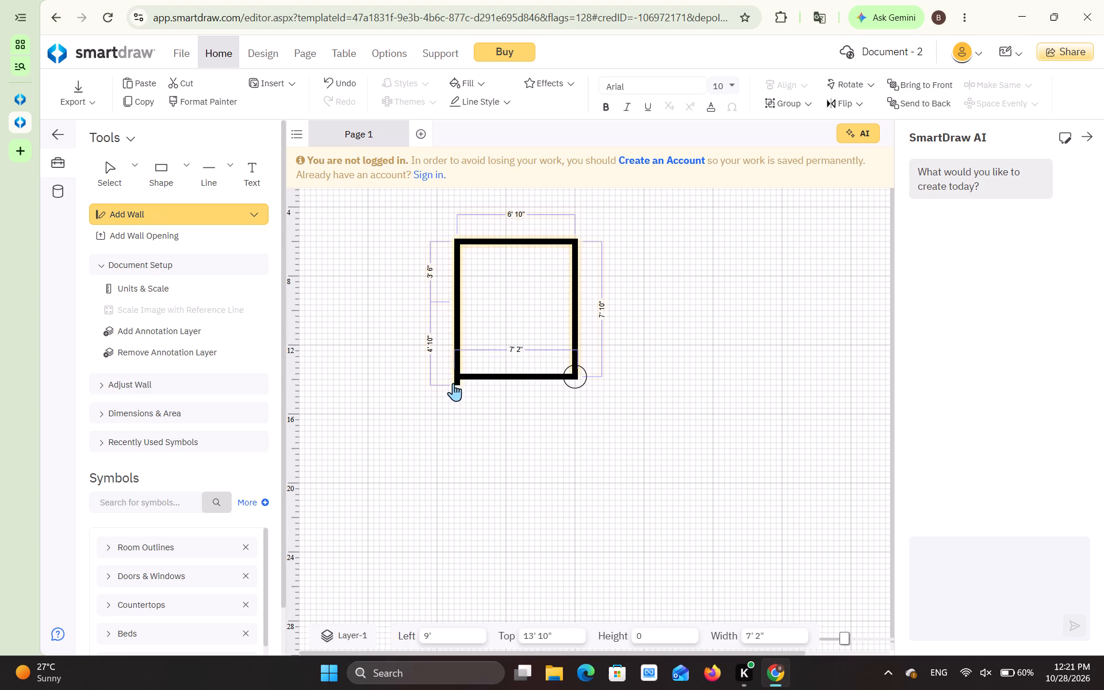
pyautogui.moveTo(453, 383); pyautogui.dragTo(453, 384)
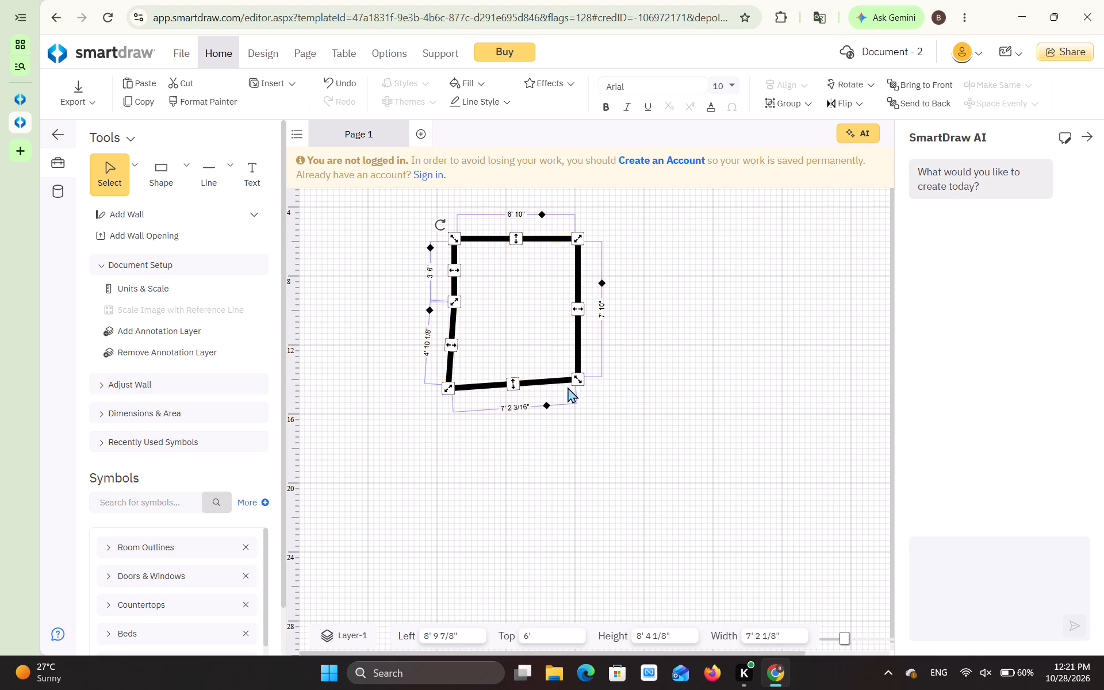
# Move the room's two lower corners to square the outline into a rectangle about 6' 10" wide and 8' 10" tall.
pyautogui.moveTo(578, 382); pyautogui.dragTo(586, 388)
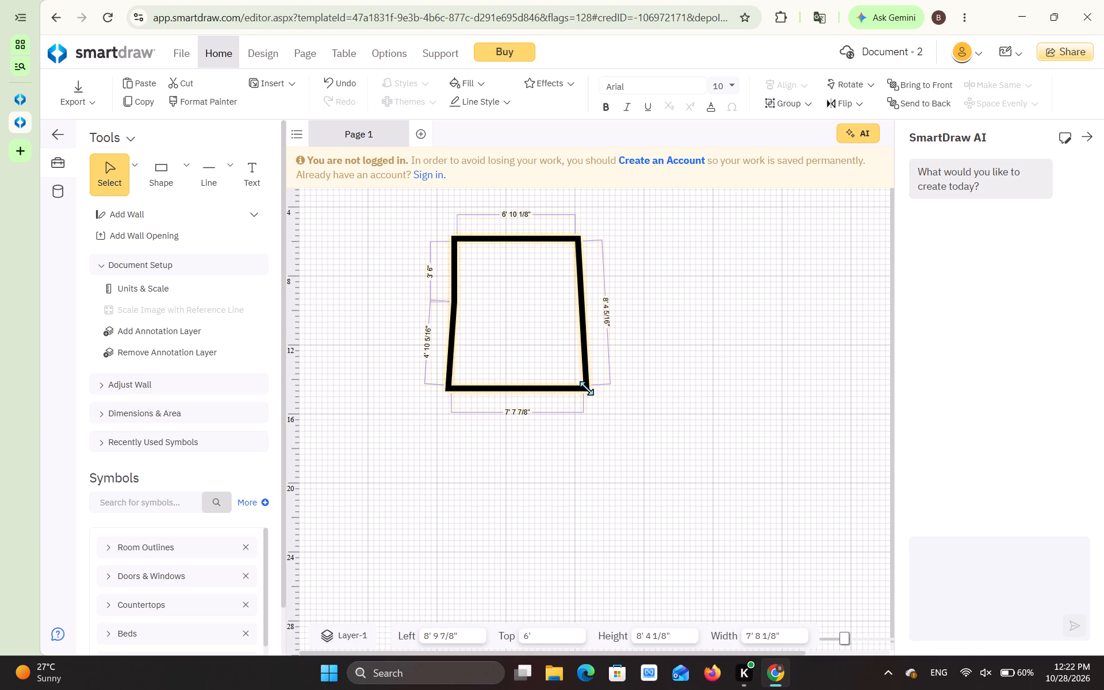
pyautogui.moveTo(586, 388); pyautogui.dragTo(584, 396)
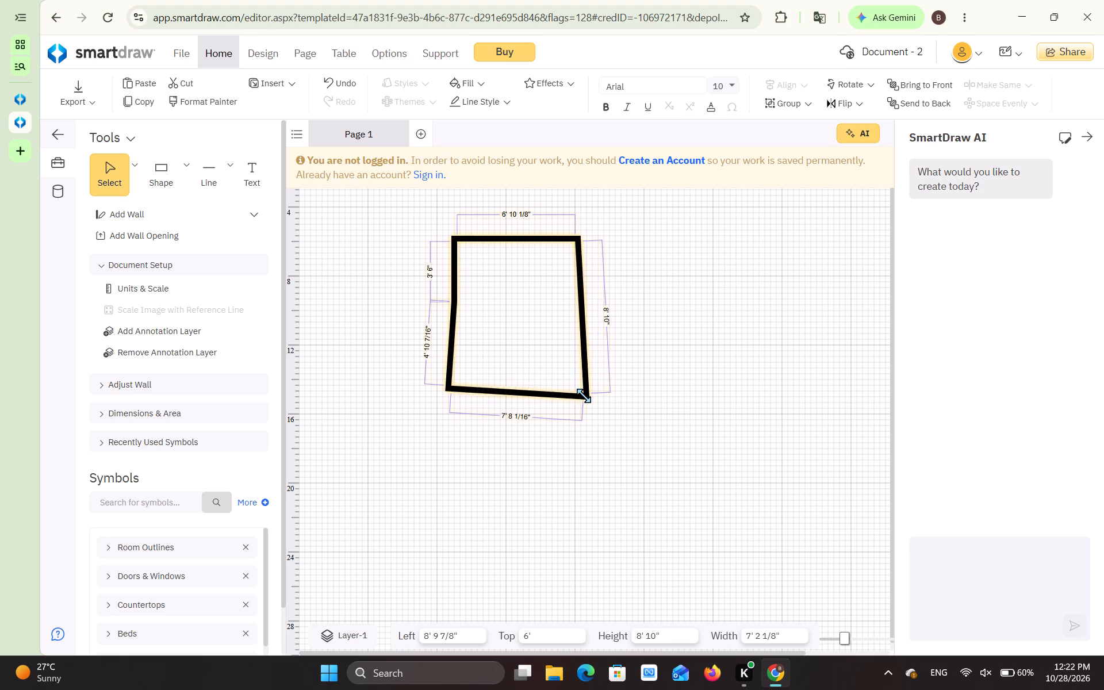
pyautogui.moveTo(584, 396); pyautogui.dragTo(582, 394)
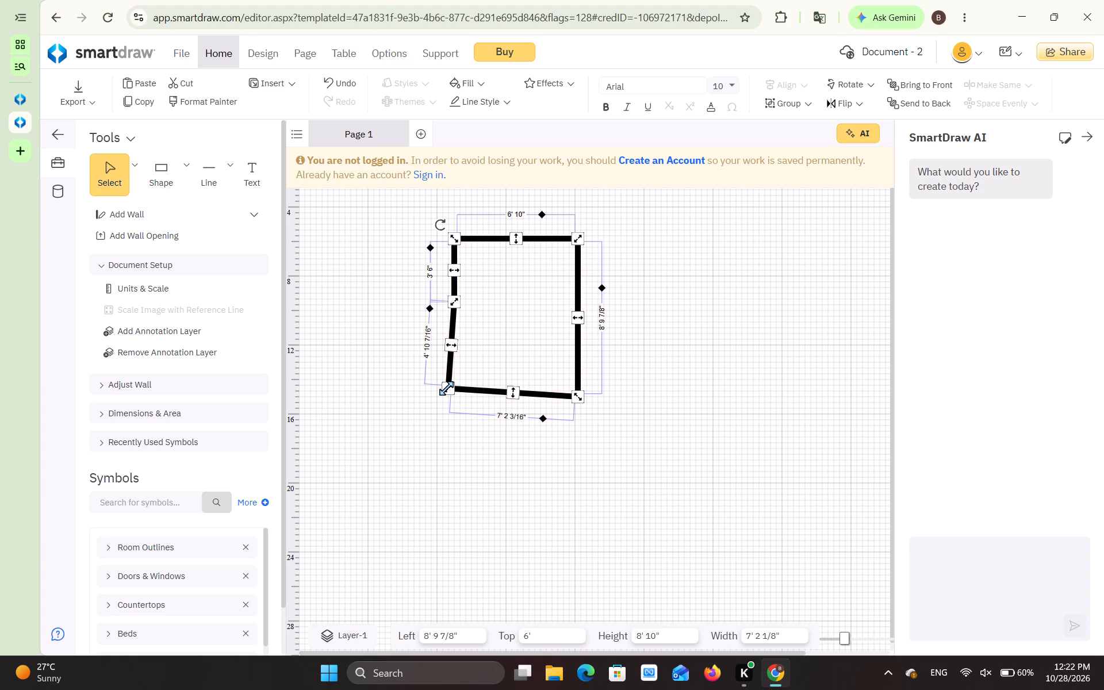
pyautogui.moveTo(446, 388); pyautogui.dragTo(457, 395)
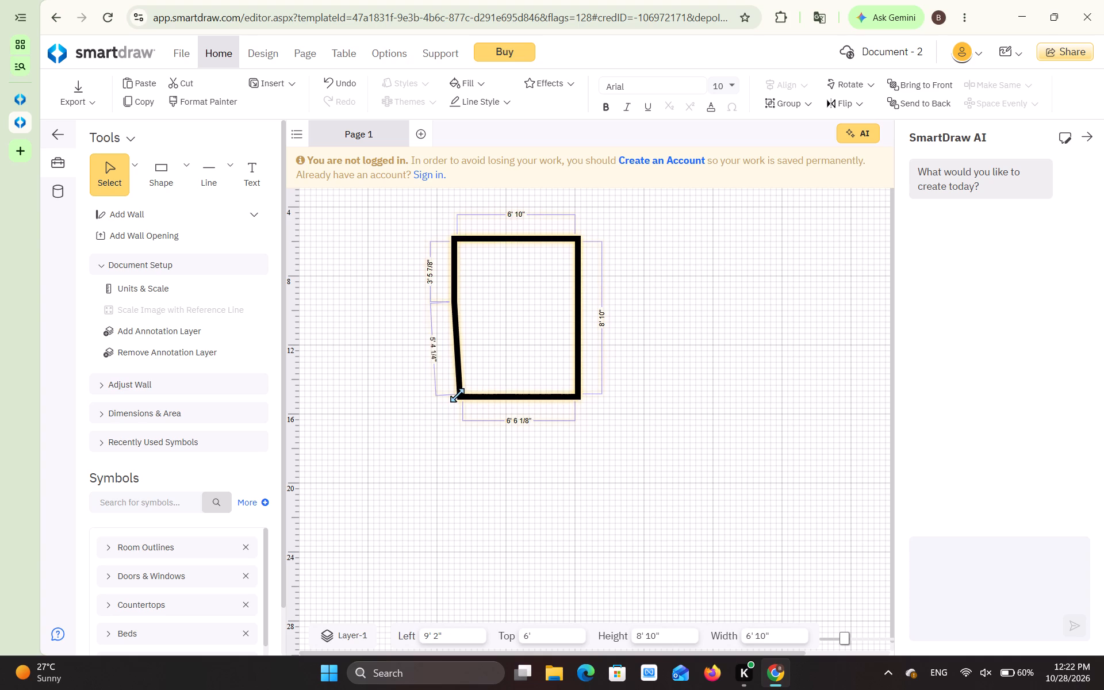
pyautogui.moveTo(457, 395); pyautogui.dragTo(455, 395)
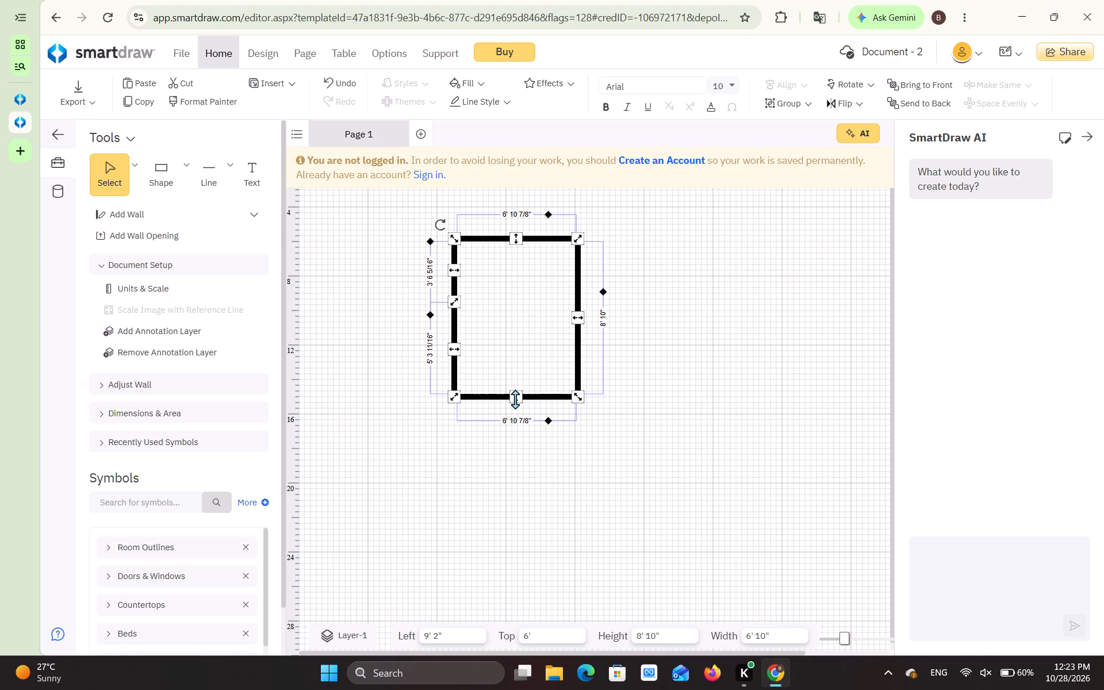
# Move the room's bottom wall up so the right wall is about 5' 9" long.
pyautogui.moveTo(515, 399); pyautogui.dragTo(515, 432)
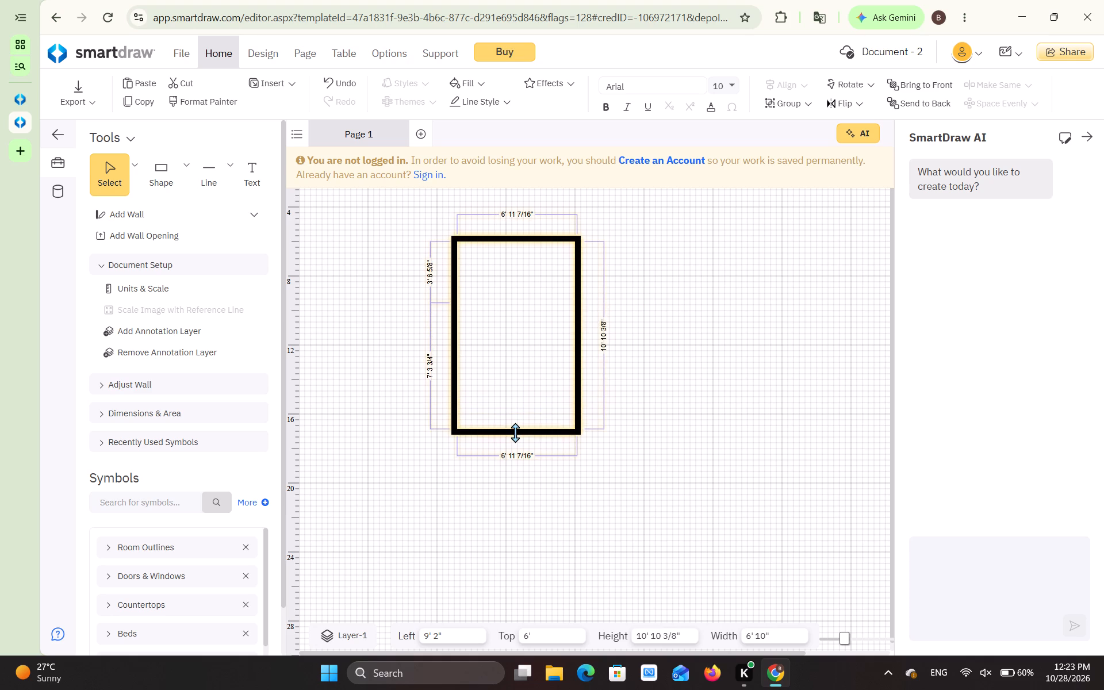
pyautogui.moveTo(515, 432); pyautogui.dragTo(516, 339)
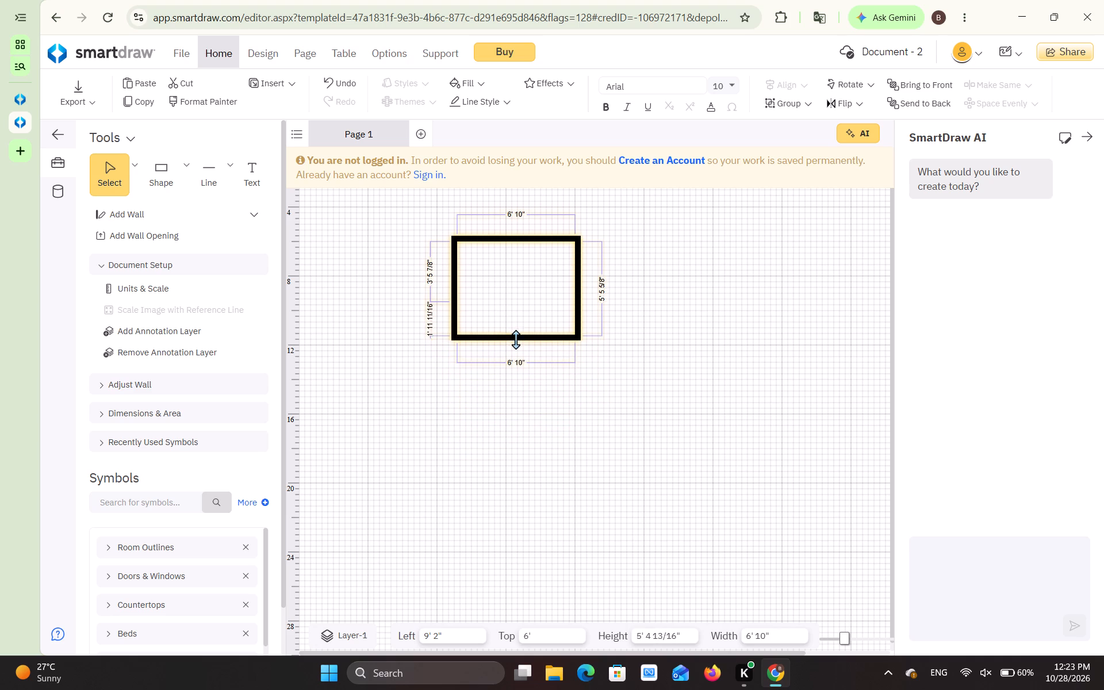
pyautogui.moveTo(516, 339); pyautogui.dragTo(515, 344)
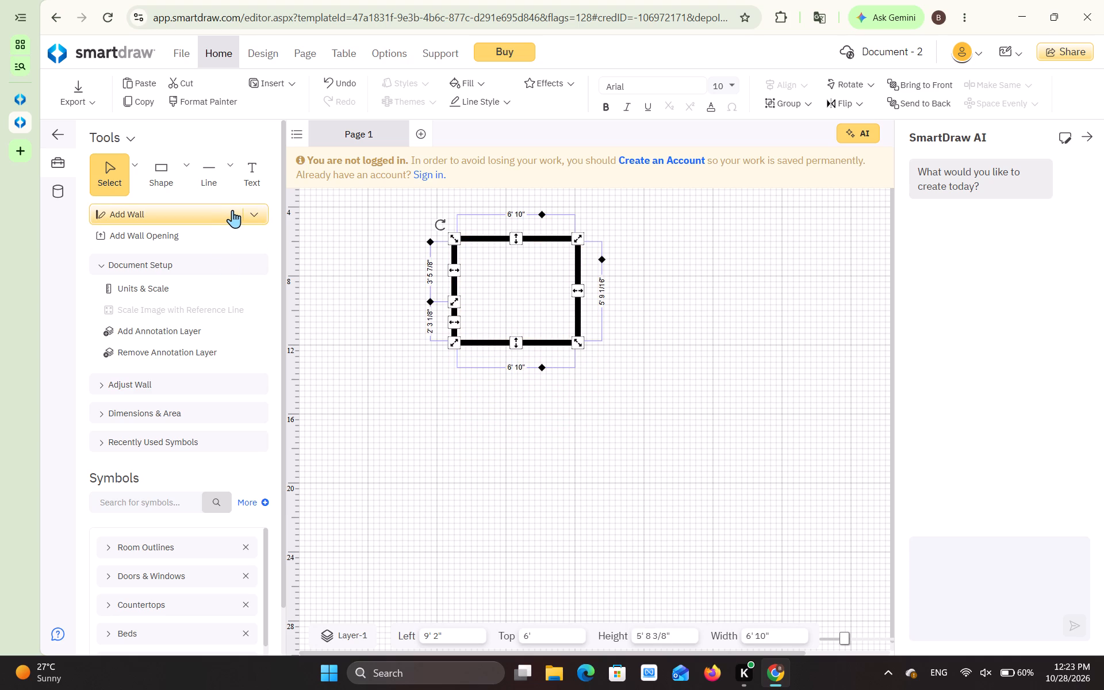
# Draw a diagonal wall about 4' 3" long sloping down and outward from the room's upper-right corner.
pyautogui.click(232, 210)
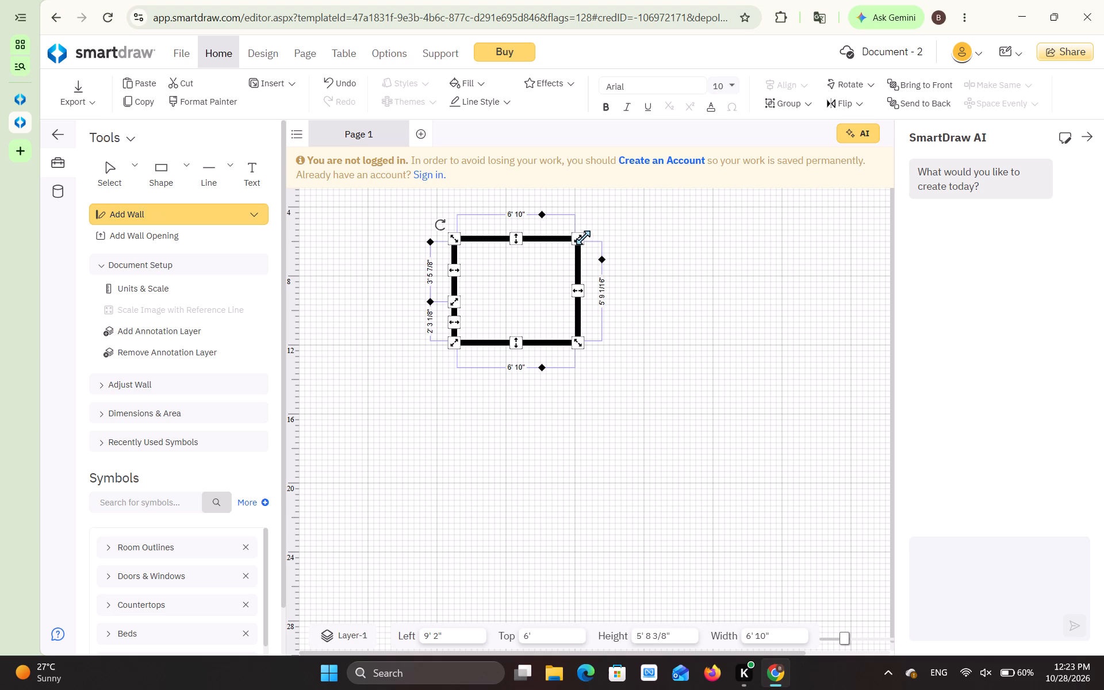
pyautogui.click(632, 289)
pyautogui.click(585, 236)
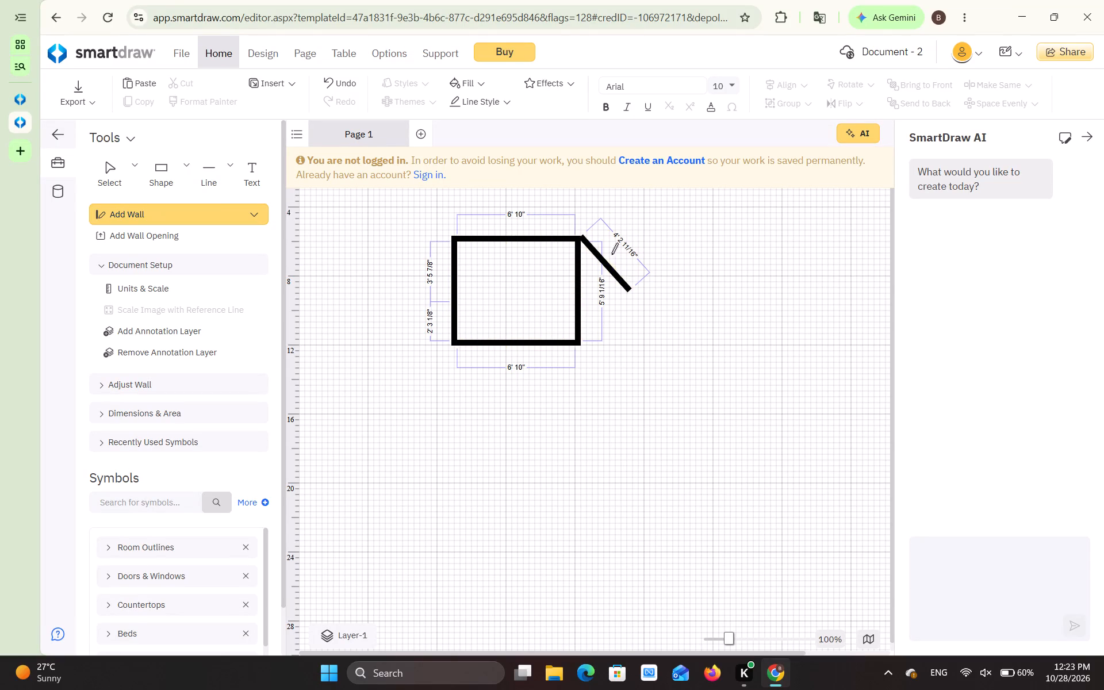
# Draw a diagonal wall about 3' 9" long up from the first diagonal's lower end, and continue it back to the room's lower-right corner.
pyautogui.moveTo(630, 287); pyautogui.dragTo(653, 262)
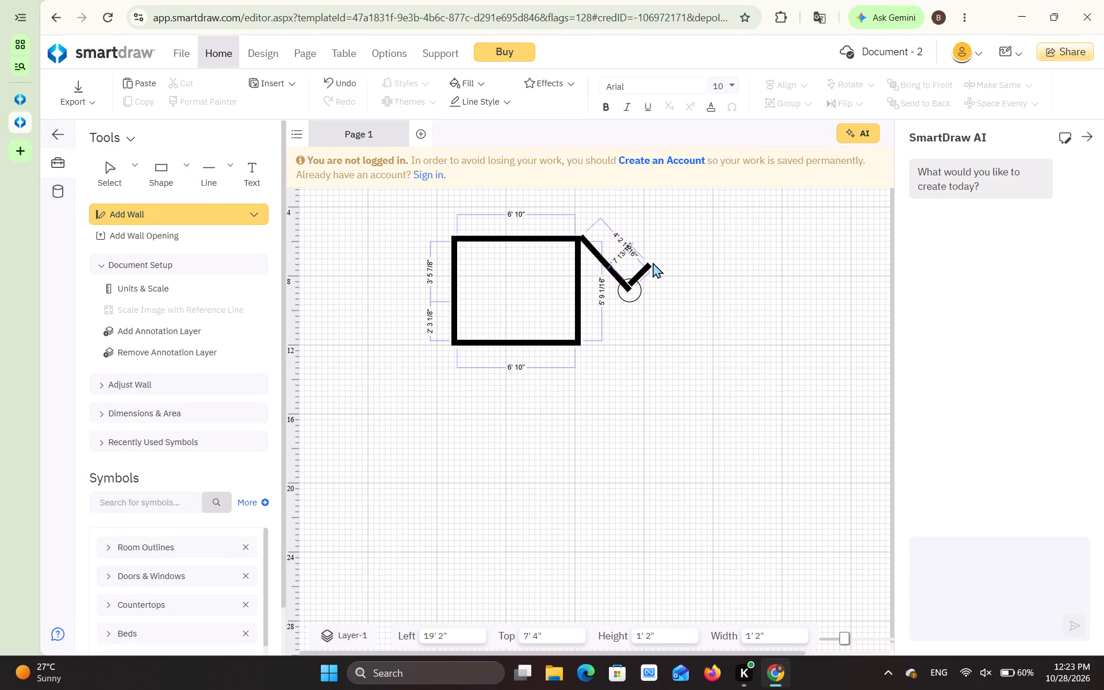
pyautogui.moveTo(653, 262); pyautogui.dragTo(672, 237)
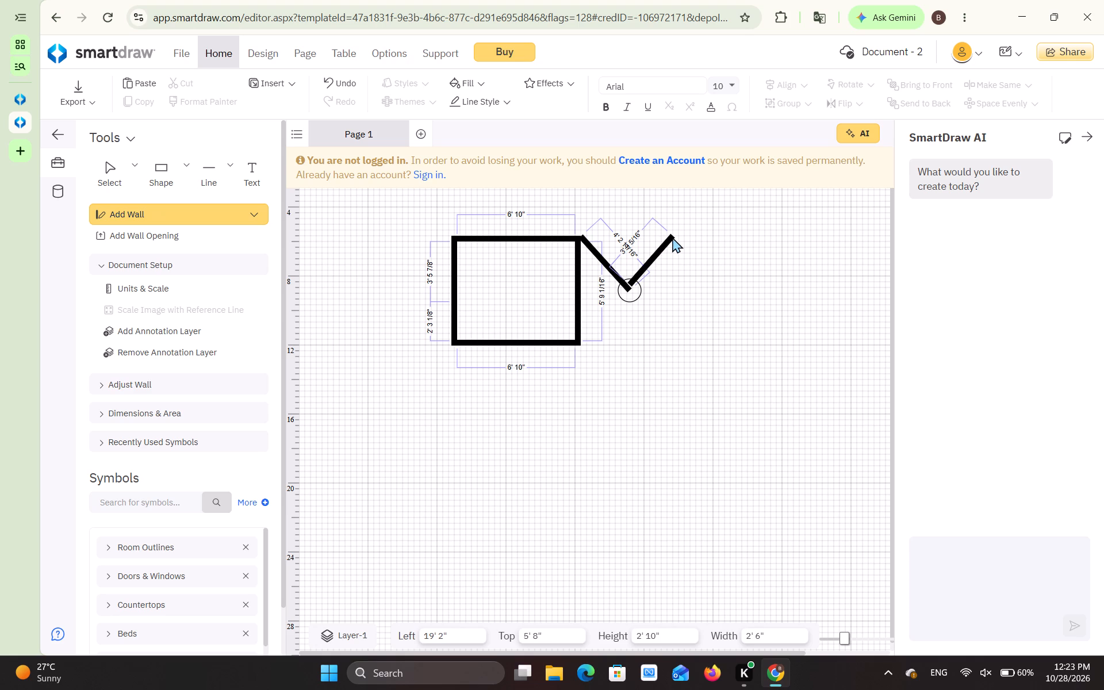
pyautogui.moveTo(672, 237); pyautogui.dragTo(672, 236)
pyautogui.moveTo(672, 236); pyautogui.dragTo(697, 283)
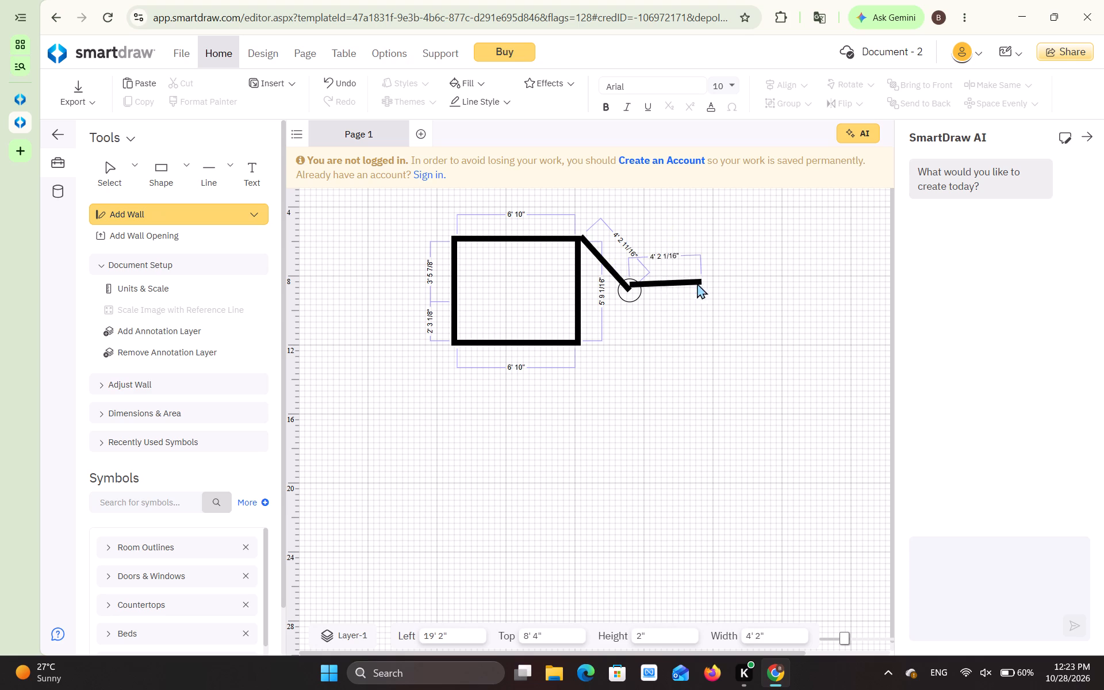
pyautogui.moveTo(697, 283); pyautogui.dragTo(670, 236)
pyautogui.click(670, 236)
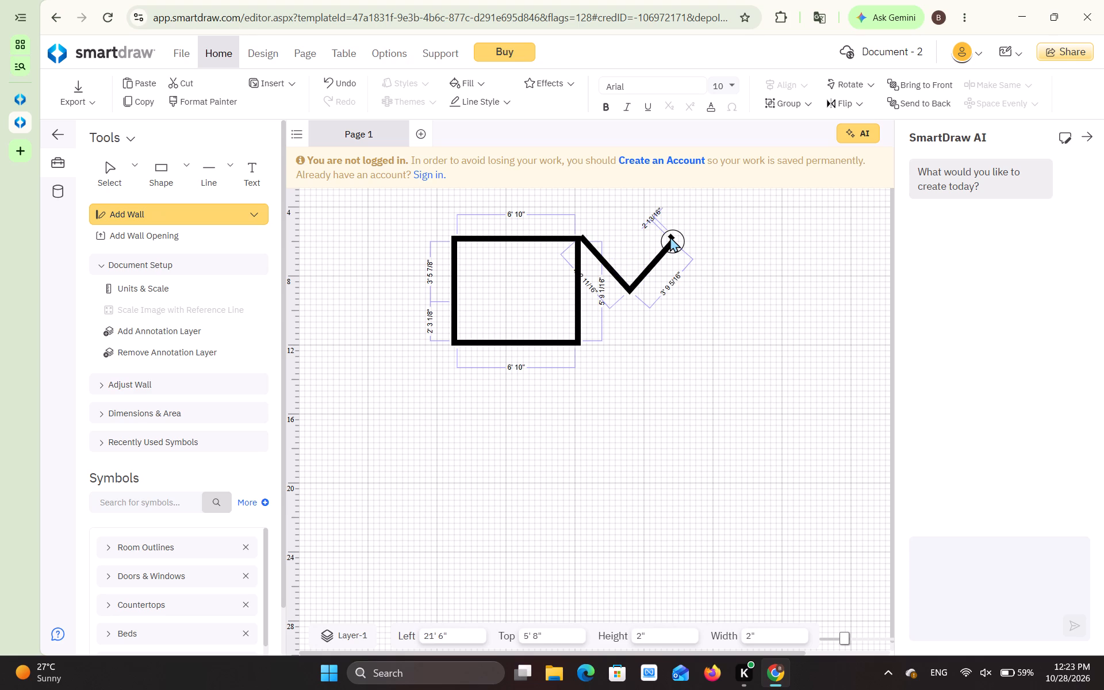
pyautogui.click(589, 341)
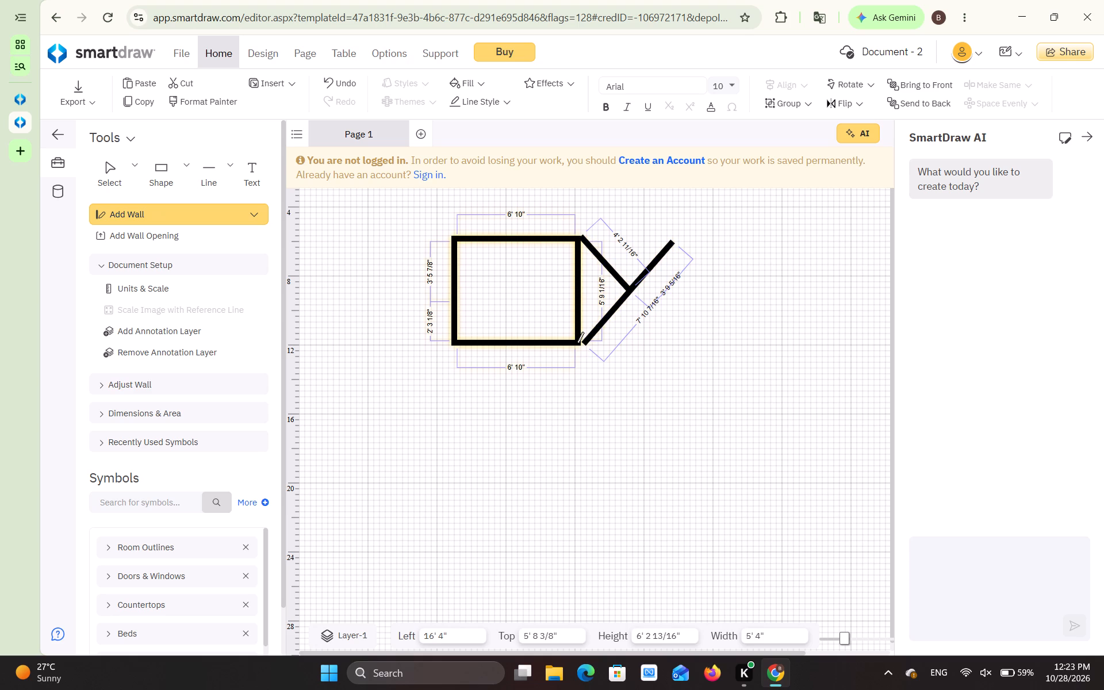
# Draw the second room's bottom wall about 8' 5" long from the first room's lower-right corner, and its right wall about 5' 10" long upward.
pyautogui.moveTo(574, 343); pyautogui.dragTo(658, 328)
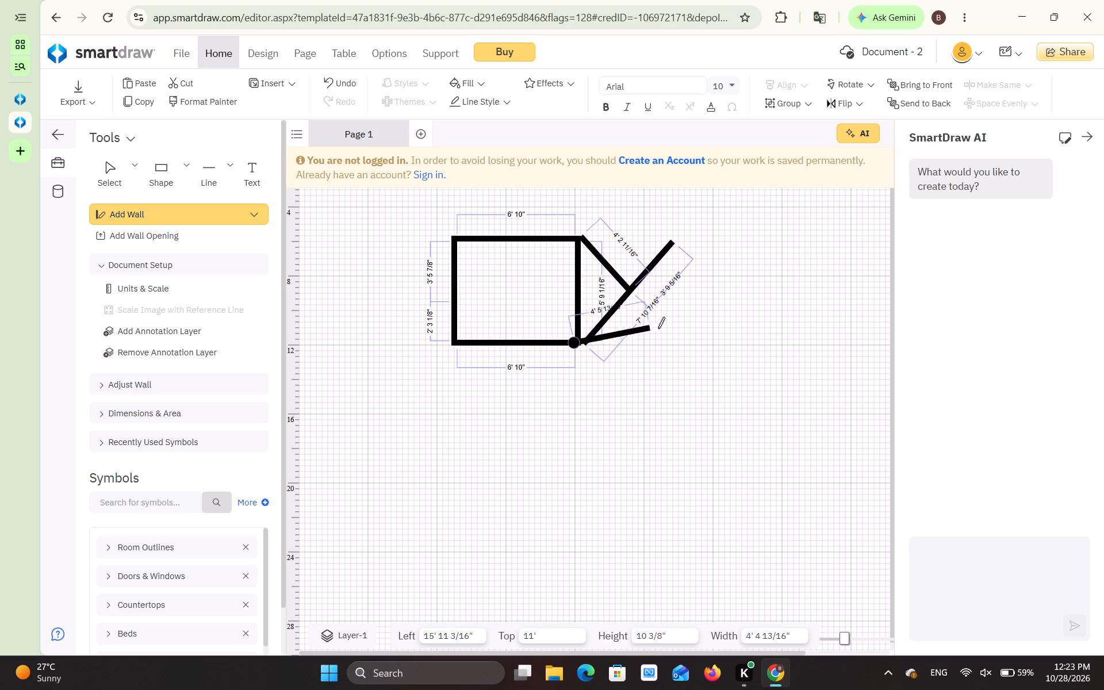
pyautogui.moveTo(658, 328); pyautogui.dragTo(718, 339)
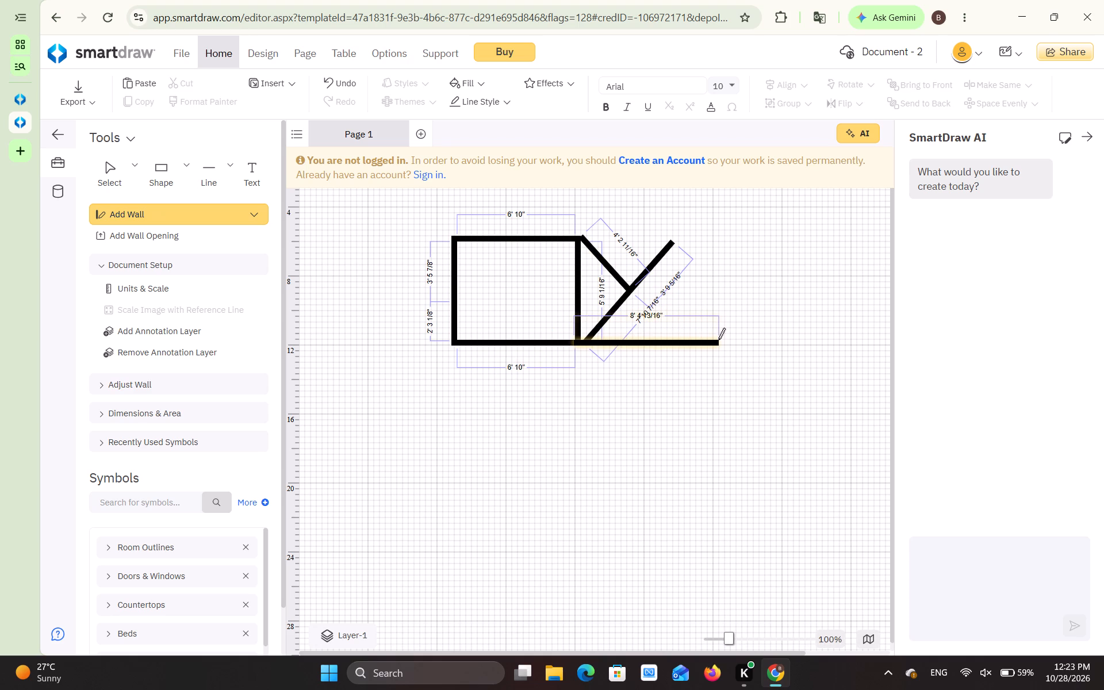
pyautogui.moveTo(718, 339); pyautogui.dragTo(710, 236)
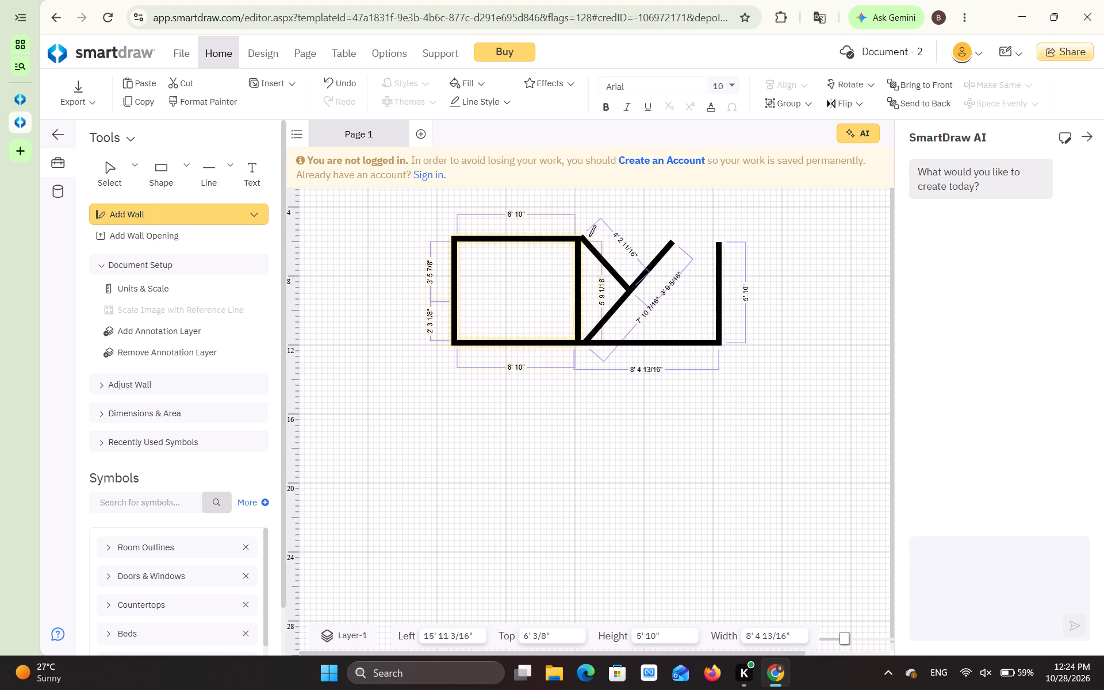
# Close the second room with a top wall about 8' 4" long between the first room's upper-right corner and the right wall.
pyautogui.moveTo(575, 237); pyautogui.dragTo(705, 234)
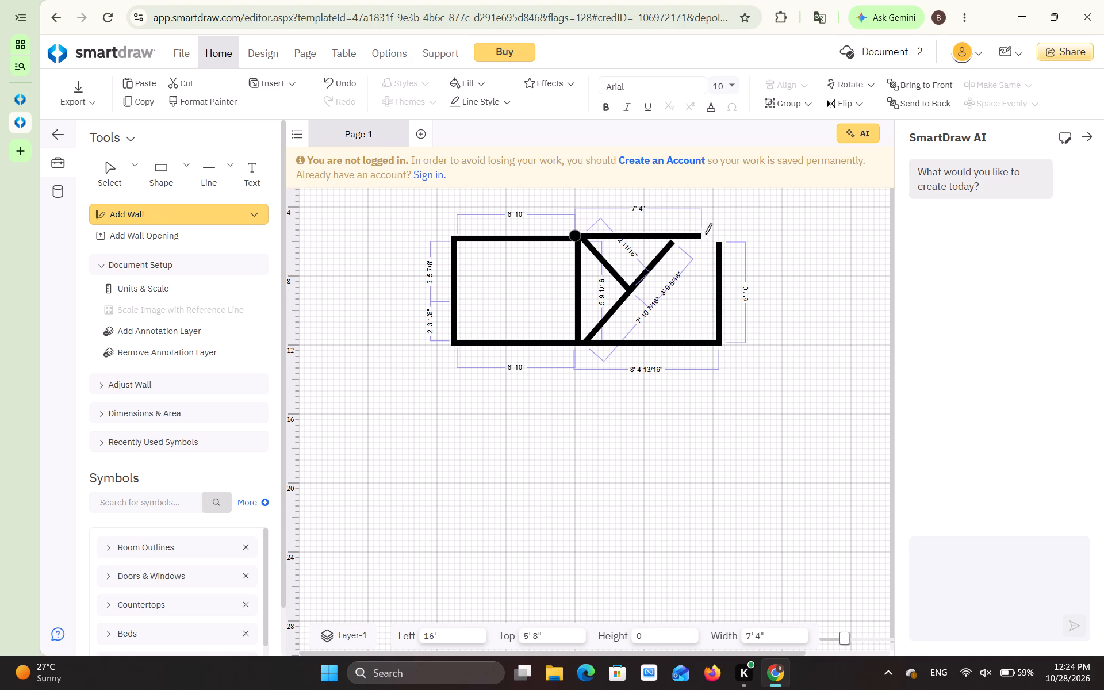
pyautogui.moveTo(705, 234); pyautogui.dragTo(722, 237)
pyautogui.moveTo(722, 237); pyautogui.dragTo(720, 238)
pyautogui.moveTo(718, 247); pyautogui.dragTo(720, 233)
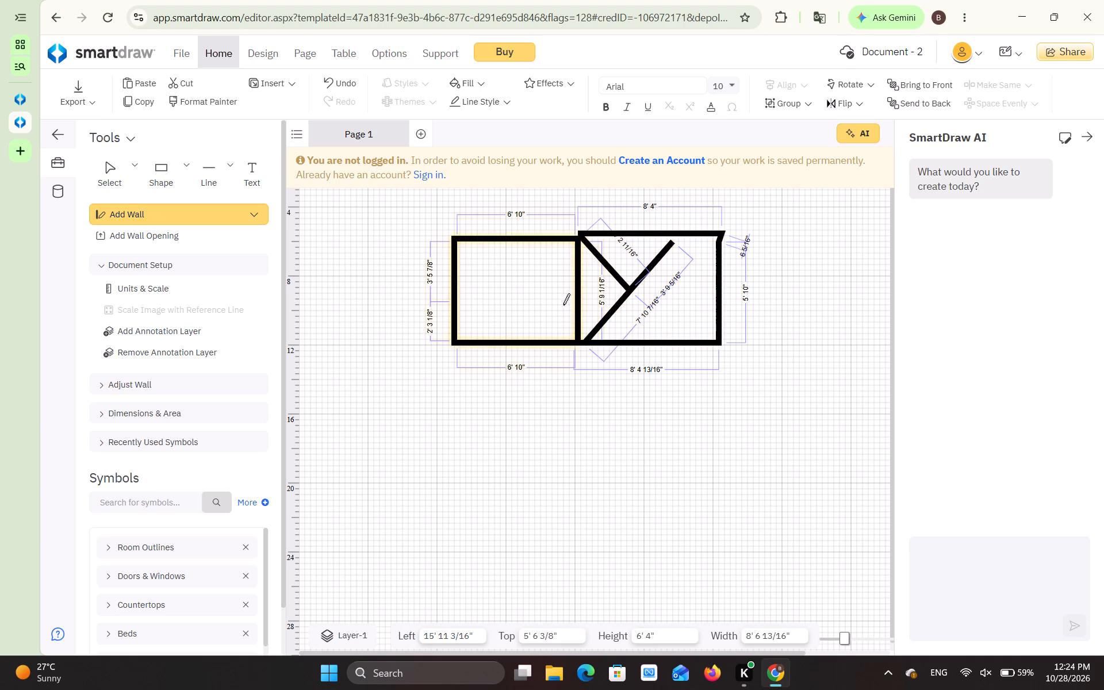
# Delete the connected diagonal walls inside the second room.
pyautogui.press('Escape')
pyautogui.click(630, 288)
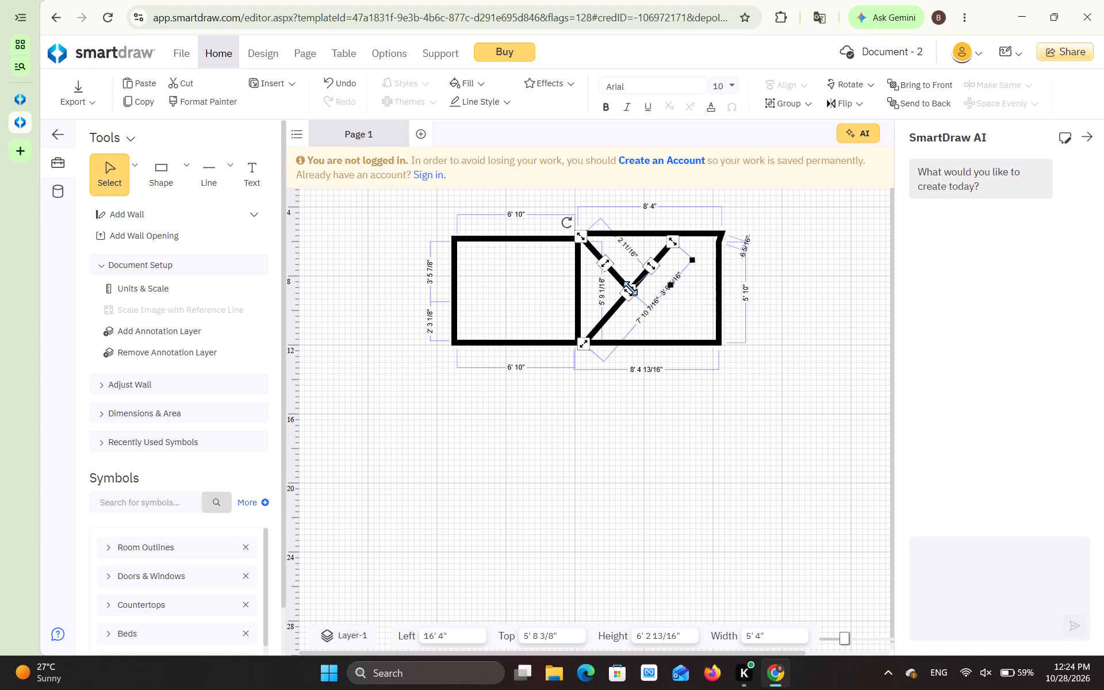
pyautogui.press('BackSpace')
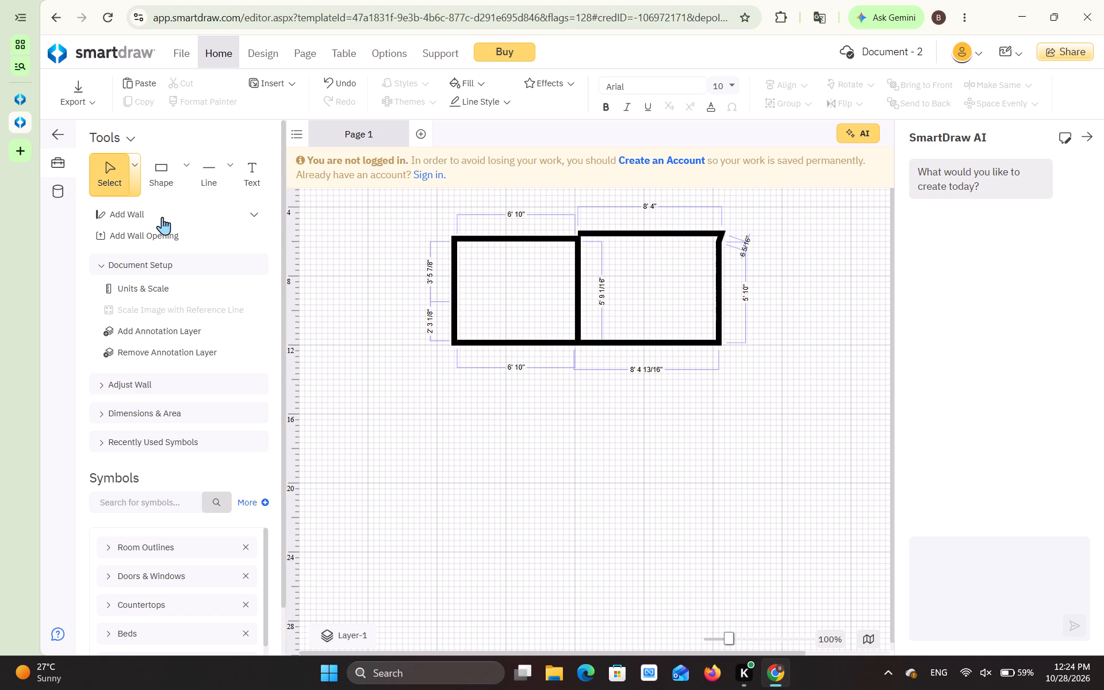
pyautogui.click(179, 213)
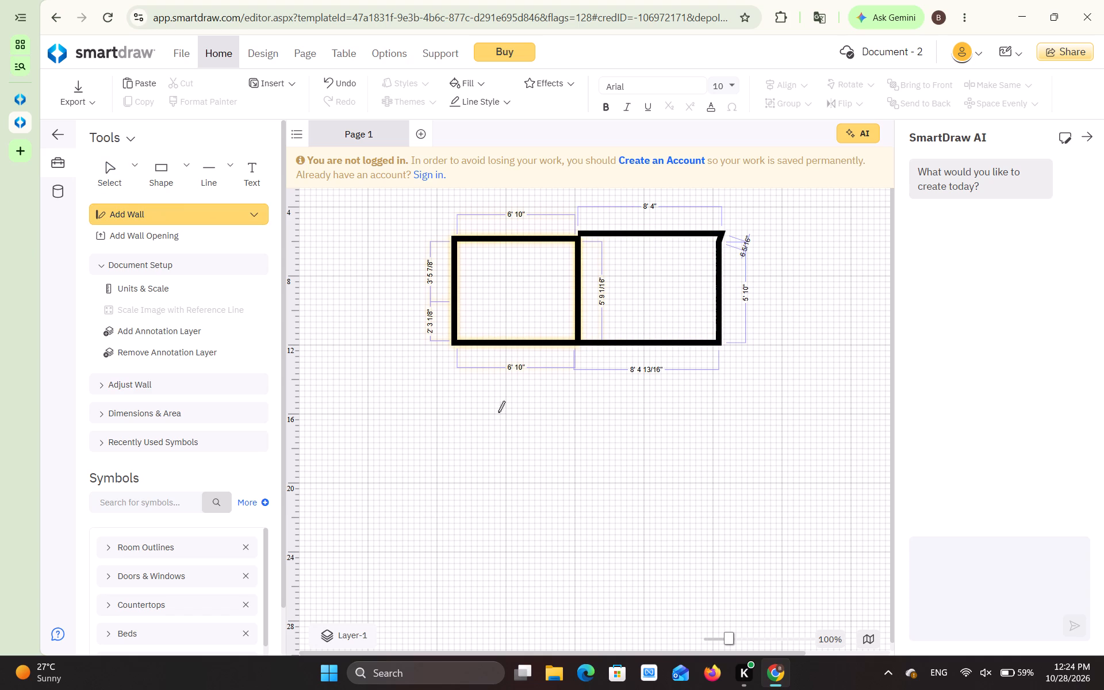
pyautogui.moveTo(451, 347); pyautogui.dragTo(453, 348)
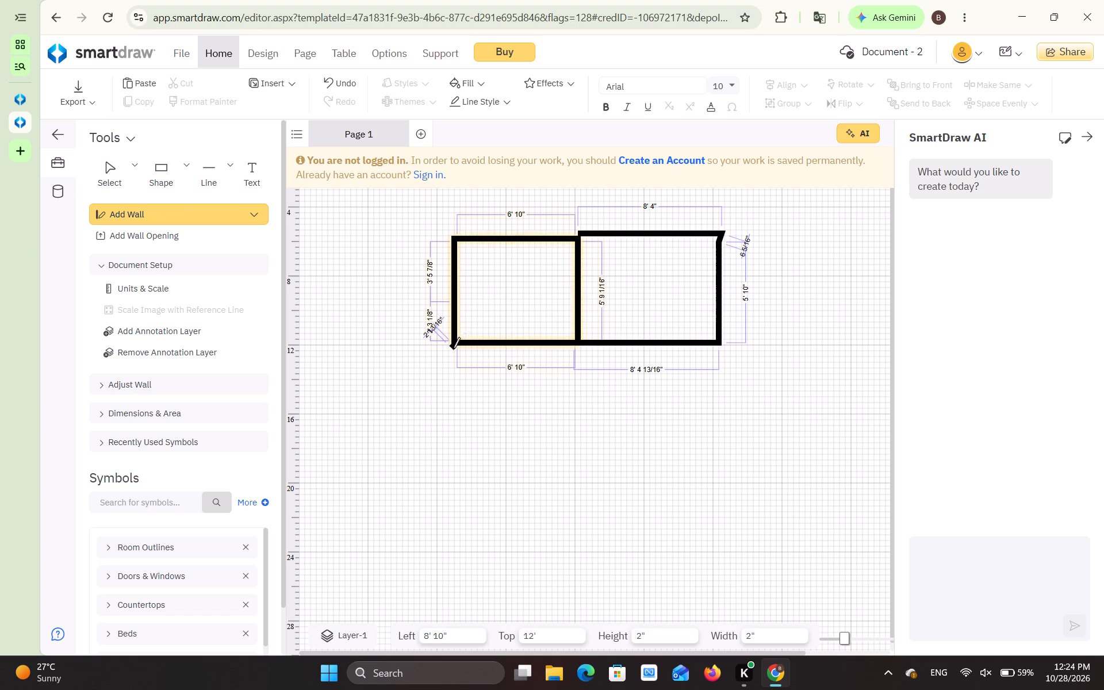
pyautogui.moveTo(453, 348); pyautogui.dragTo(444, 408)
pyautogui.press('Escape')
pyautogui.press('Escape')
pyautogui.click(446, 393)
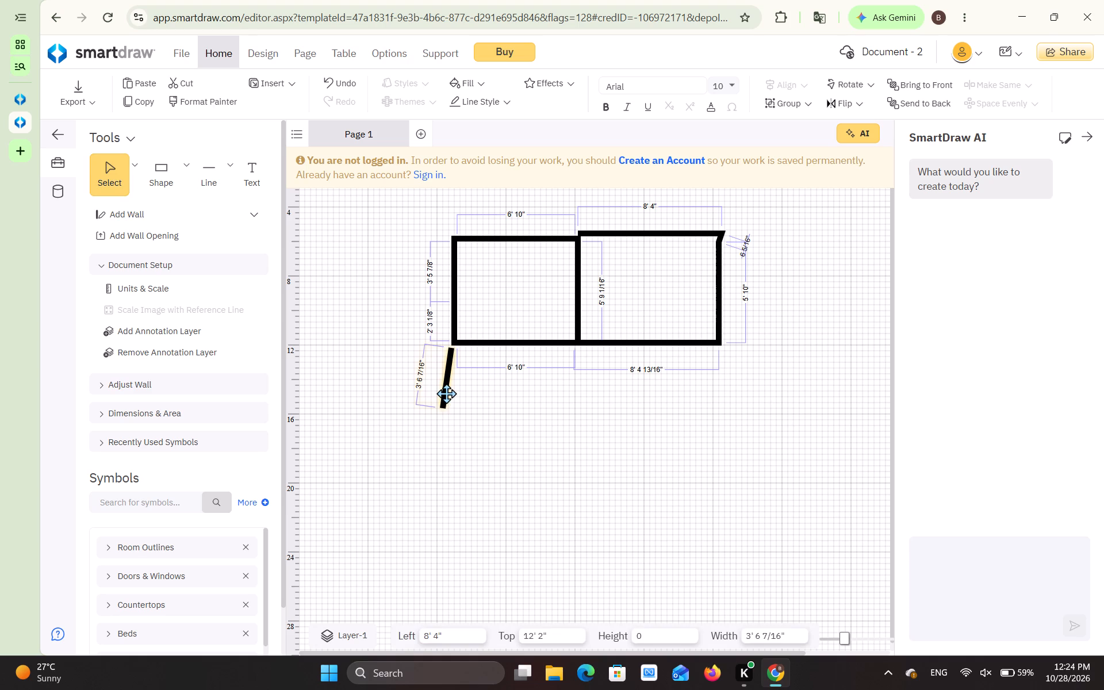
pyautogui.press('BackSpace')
# Draw a vertical wall about 7' 10" long down from the first room's lower-left corner.
pyautogui.click(147, 211)
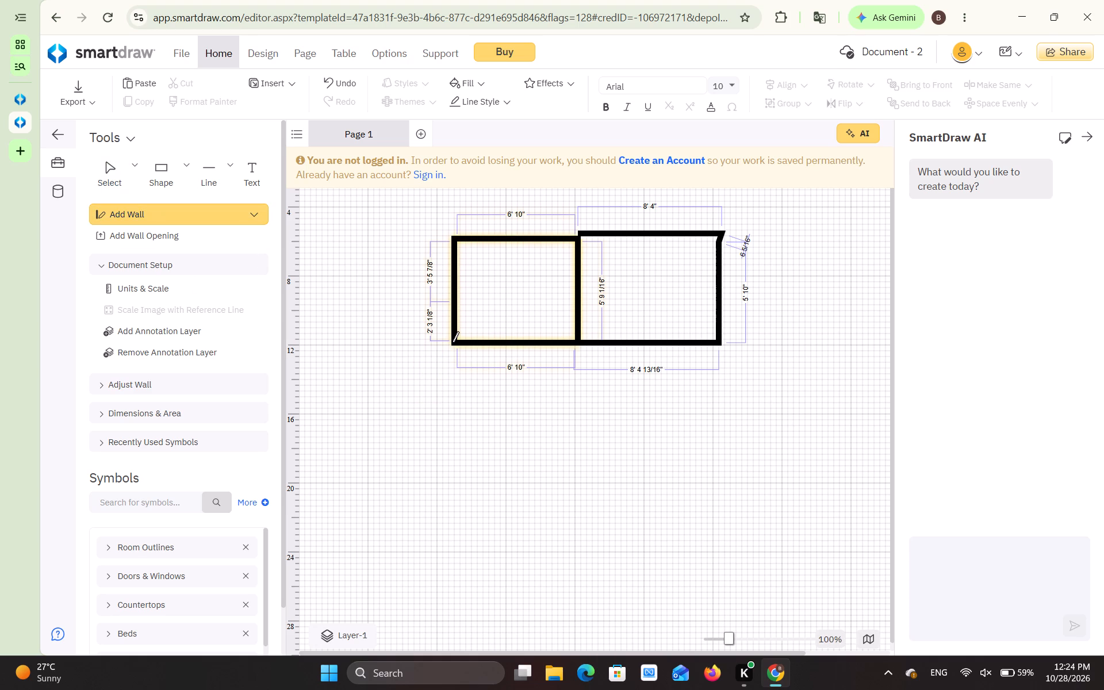
pyautogui.moveTo(452, 343); pyautogui.dragTo(455, 480)
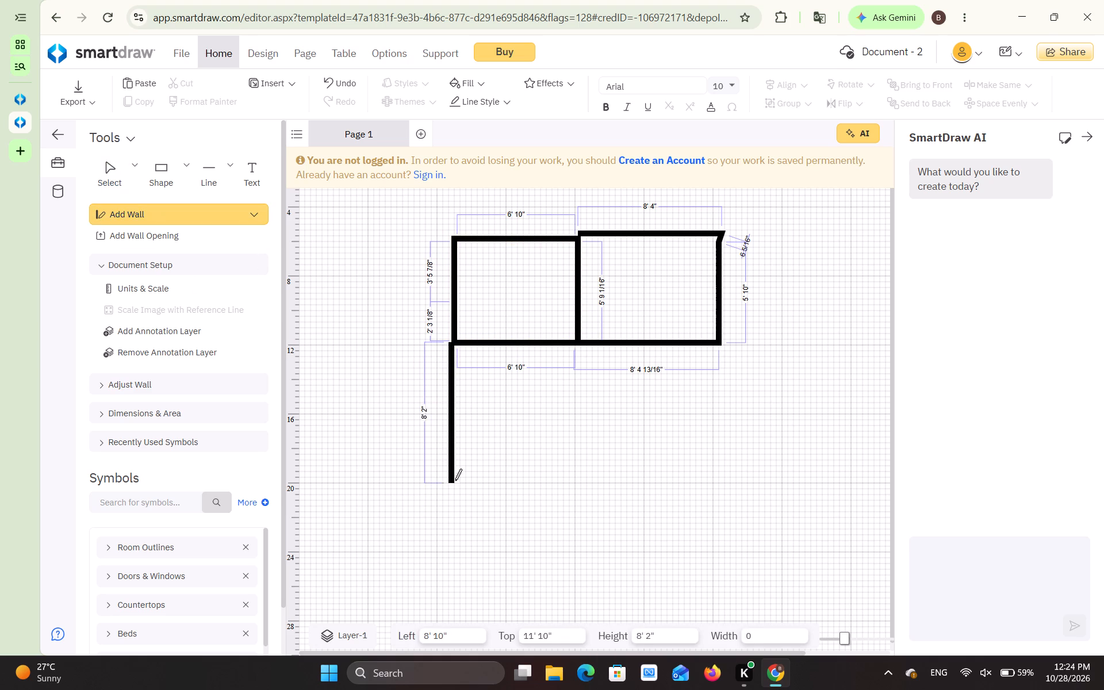
pyautogui.moveTo(455, 480); pyautogui.dragTo(455, 476)
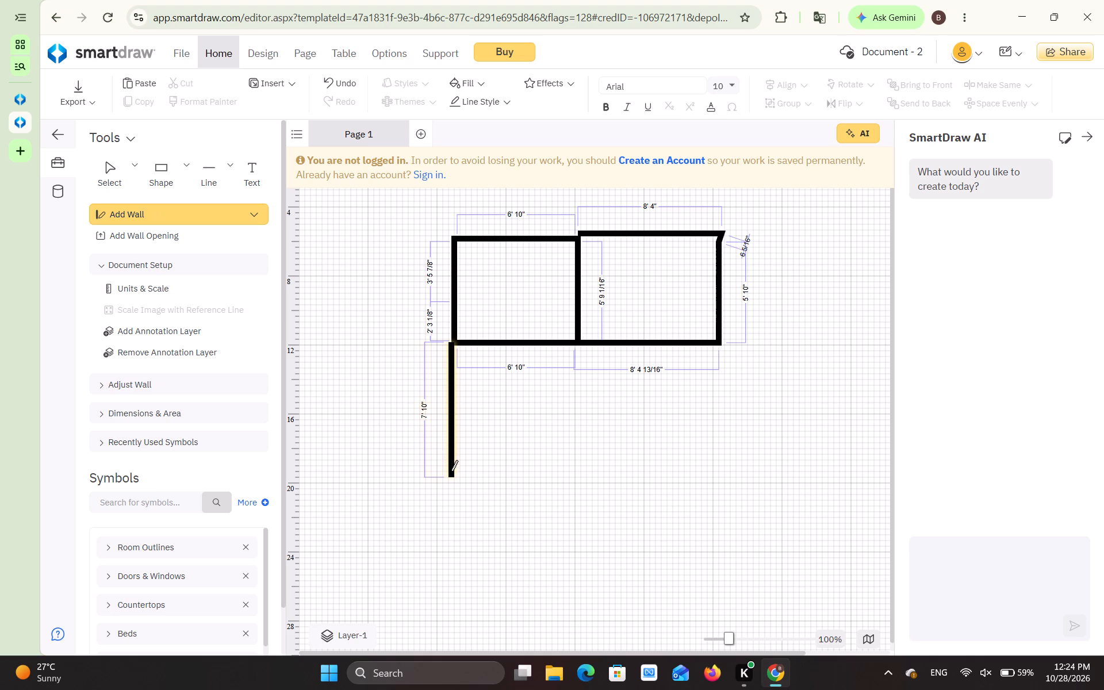
# Draw the lower room's bottom wall about 7' 2" long to the right, and its right wall about 4' 6" long upward.
pyautogui.moveTo(451, 475); pyautogui.dragTo(575, 478)
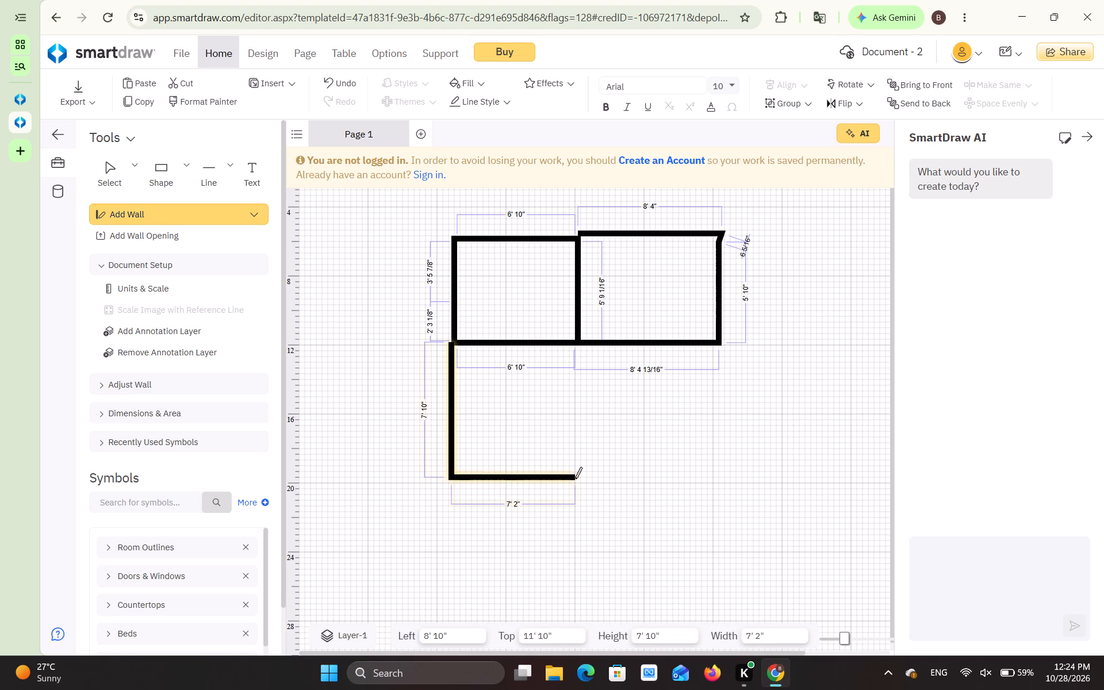
pyautogui.moveTo(572, 475); pyautogui.dragTo(576, 415)
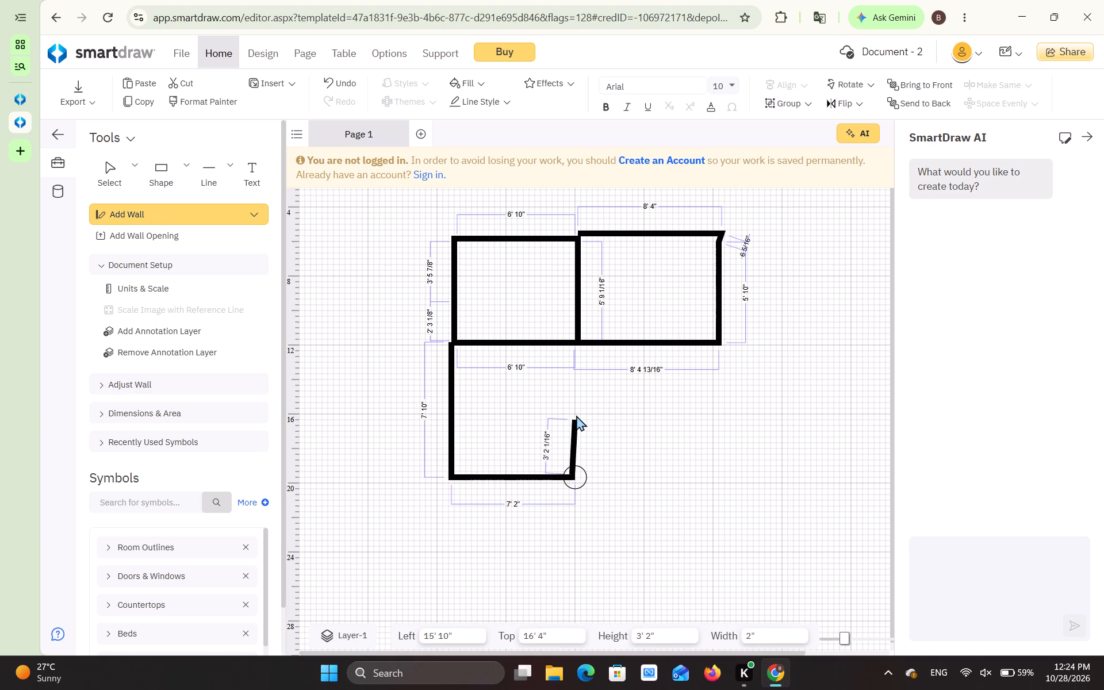
pyautogui.moveTo(576, 415); pyautogui.dragTo(572, 396)
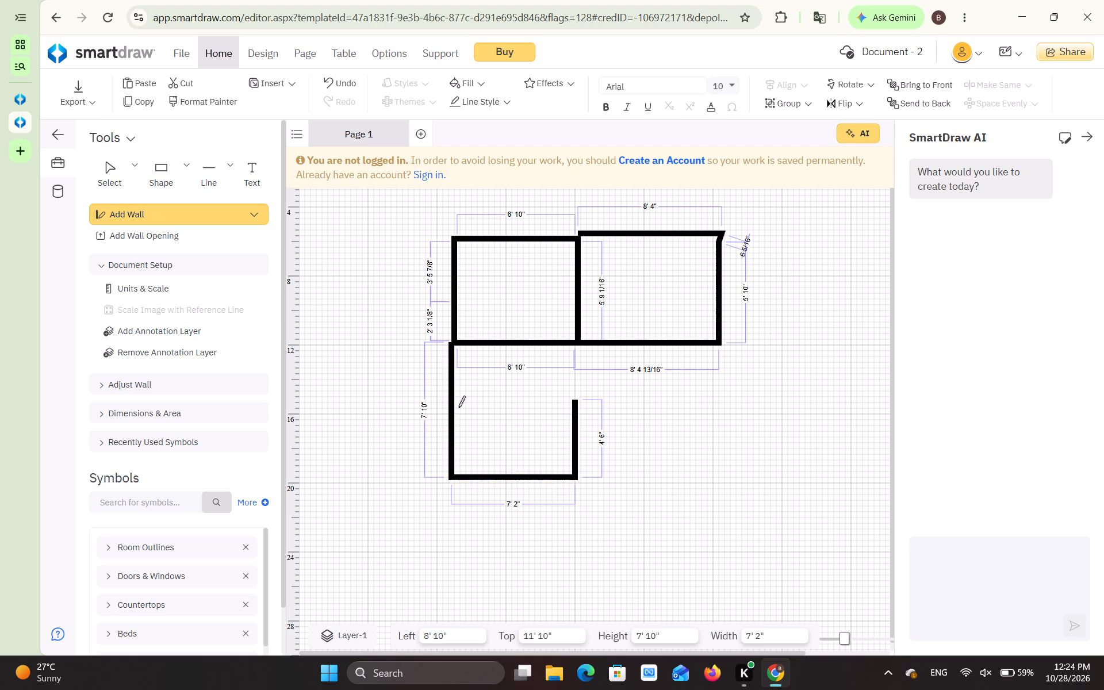
# Close the lower room with a horizontal top wall about 7' 2" long between its left and right walls.
pyautogui.moveTo(453, 403); pyautogui.dragTo(550, 405)
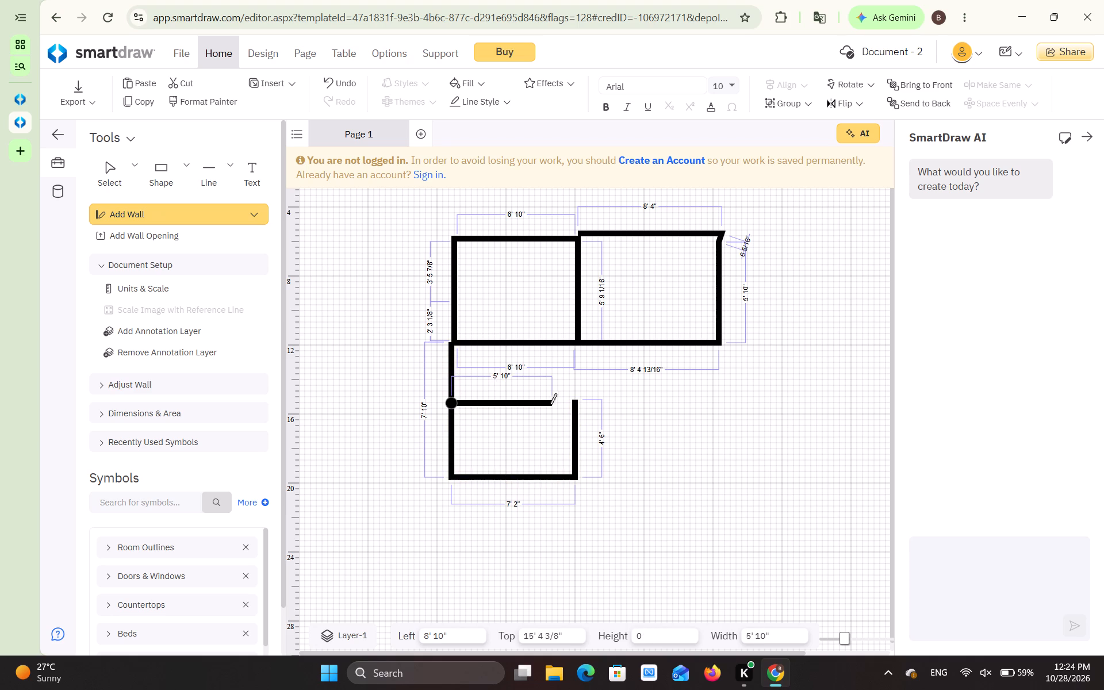
pyautogui.moveTo(550, 405); pyautogui.dragTo(573, 404)
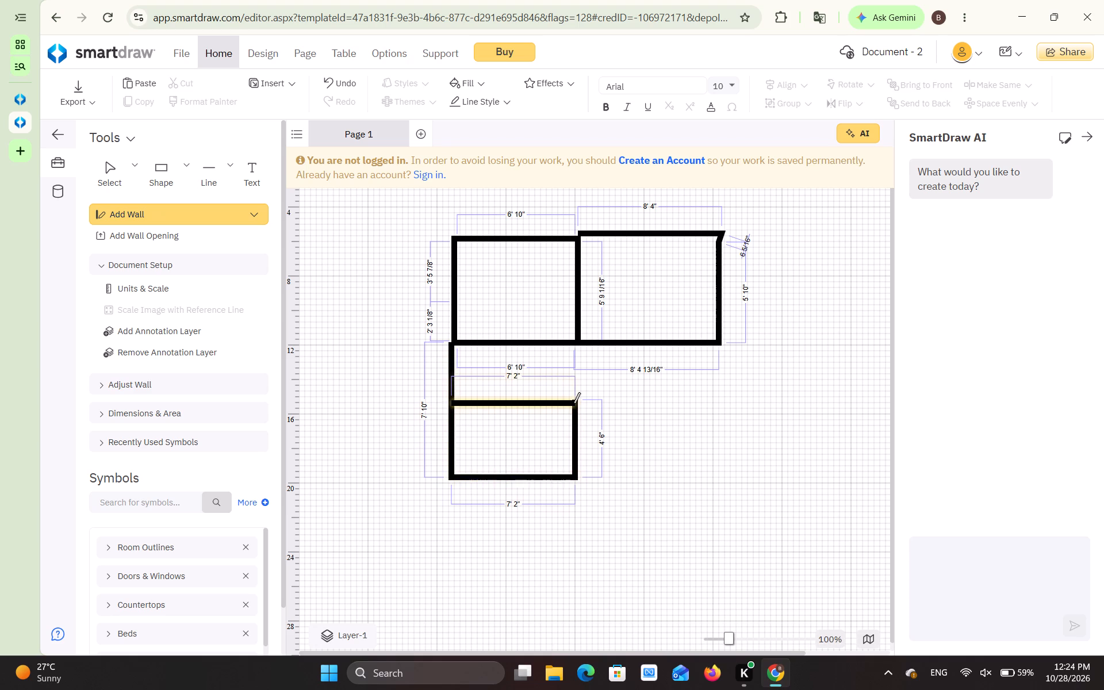
pyautogui.press('Escape')
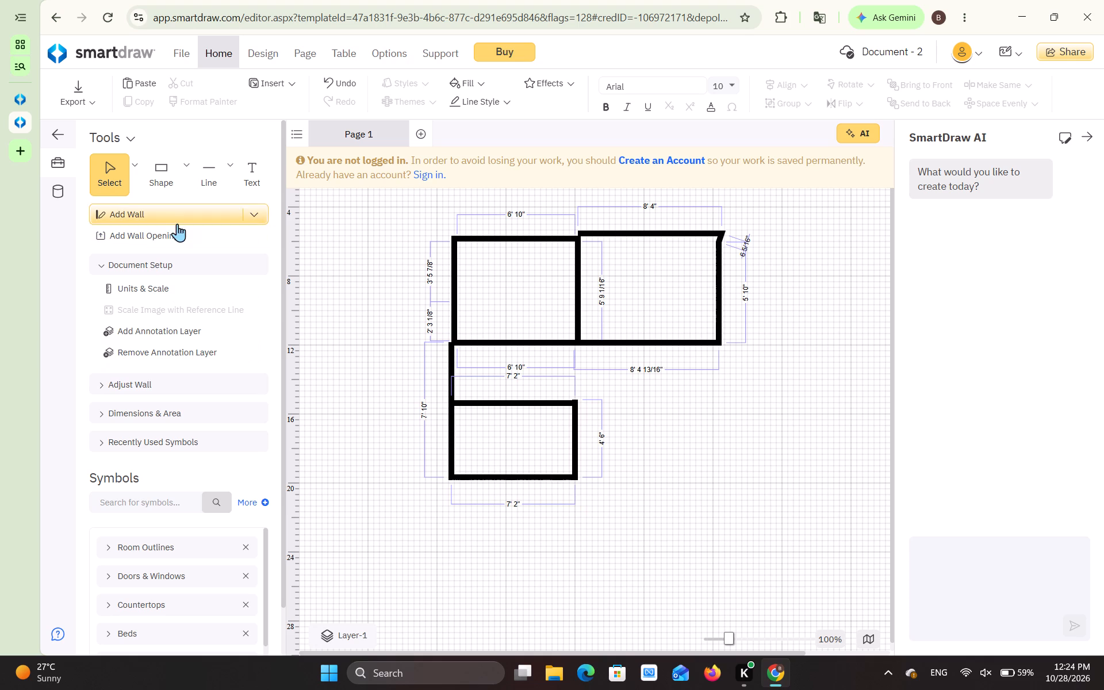
# Enclose the lower-right room with a right wall about 7' 10" long and a bottom wall about 8' 6" long.
pyautogui.click(170, 204)
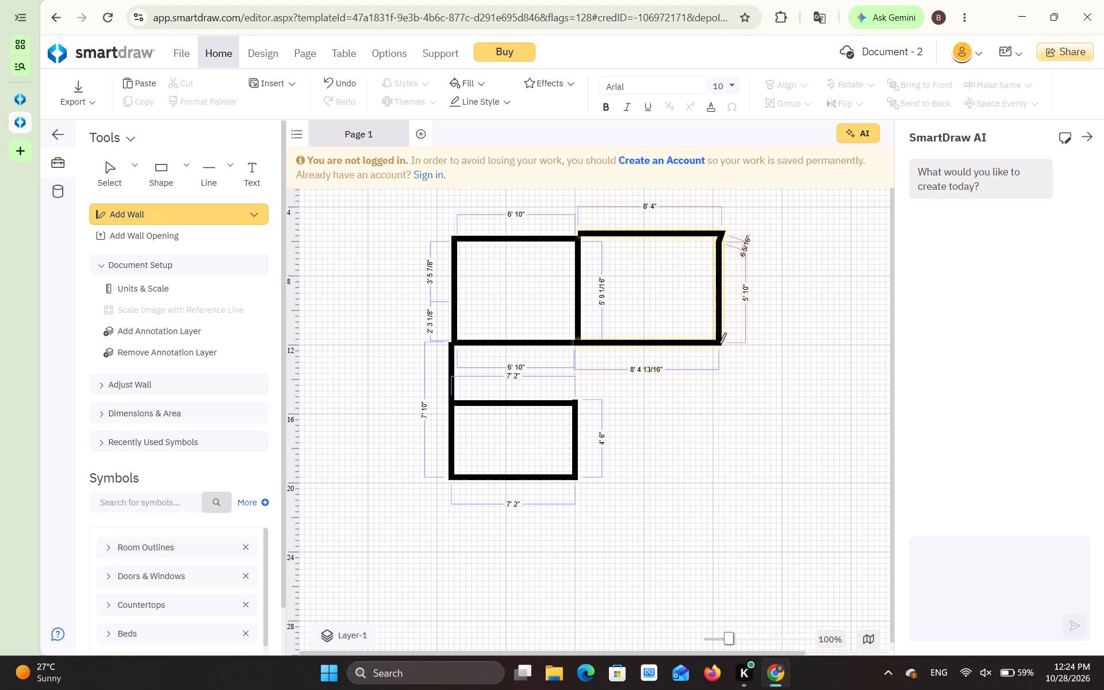
pyautogui.moveTo(719, 344); pyautogui.dragTo(721, 475)
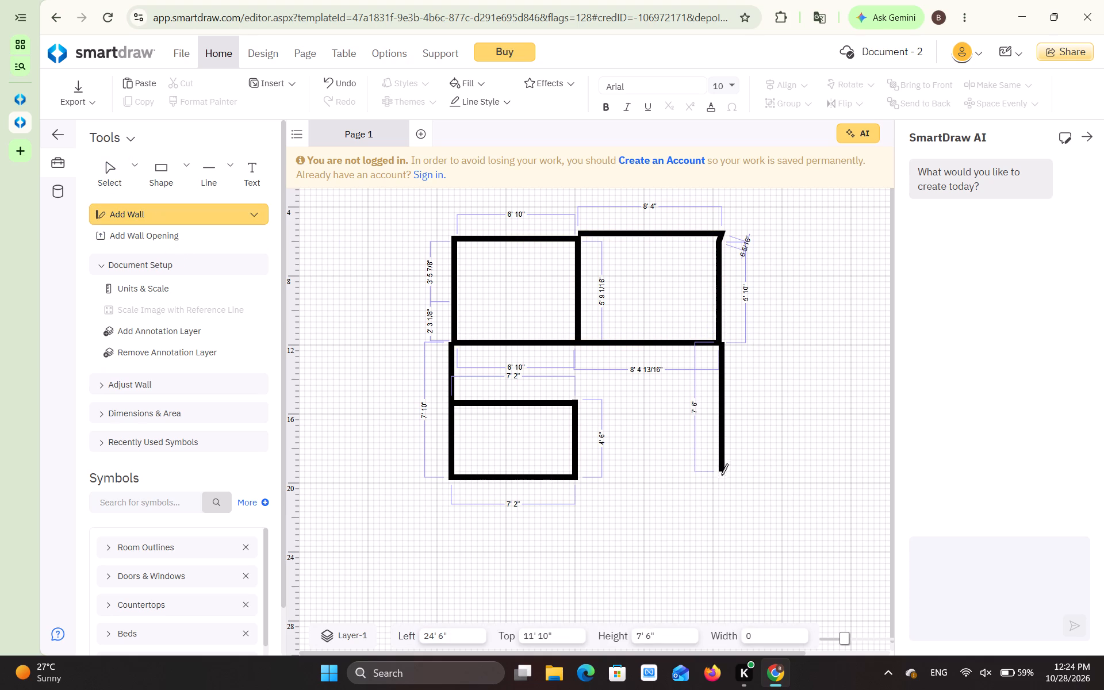
pyautogui.moveTo(721, 475); pyautogui.dragTo(721, 478)
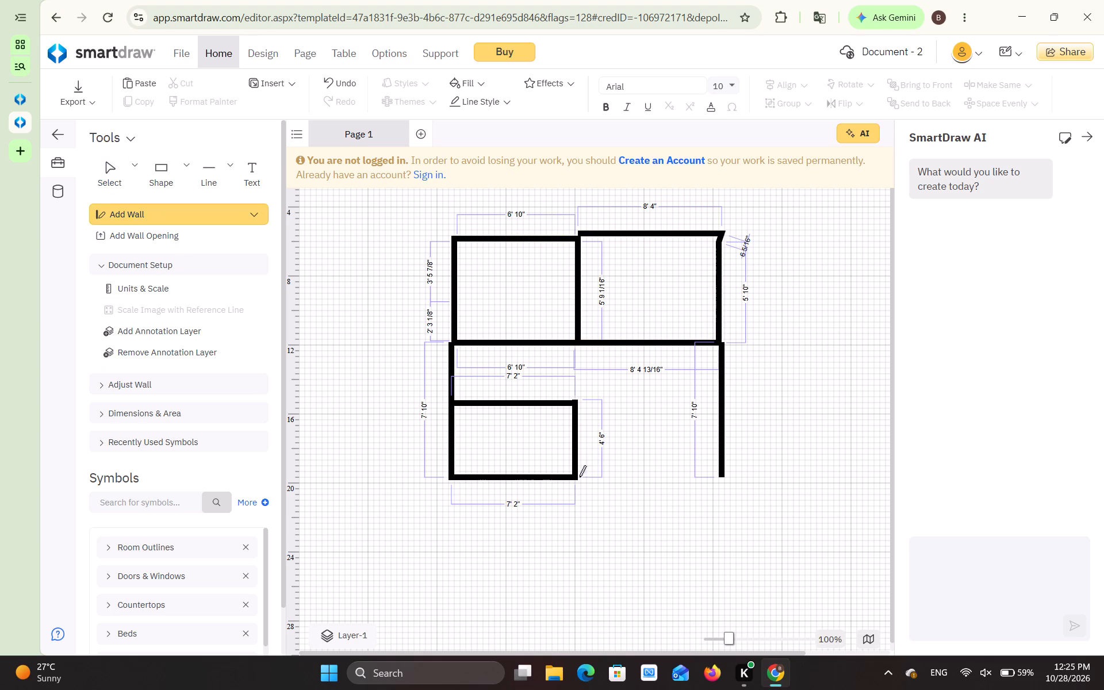
pyautogui.moveTo(576, 478); pyautogui.dragTo(720, 471)
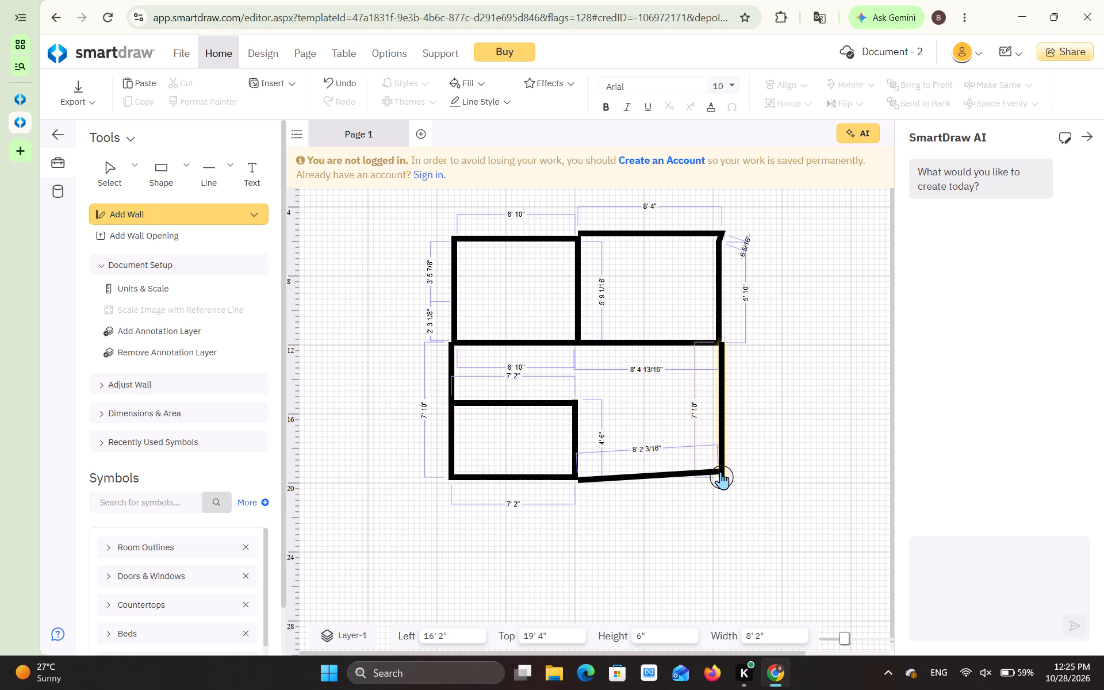
pyautogui.moveTo(720, 471); pyautogui.dragTo(722, 475)
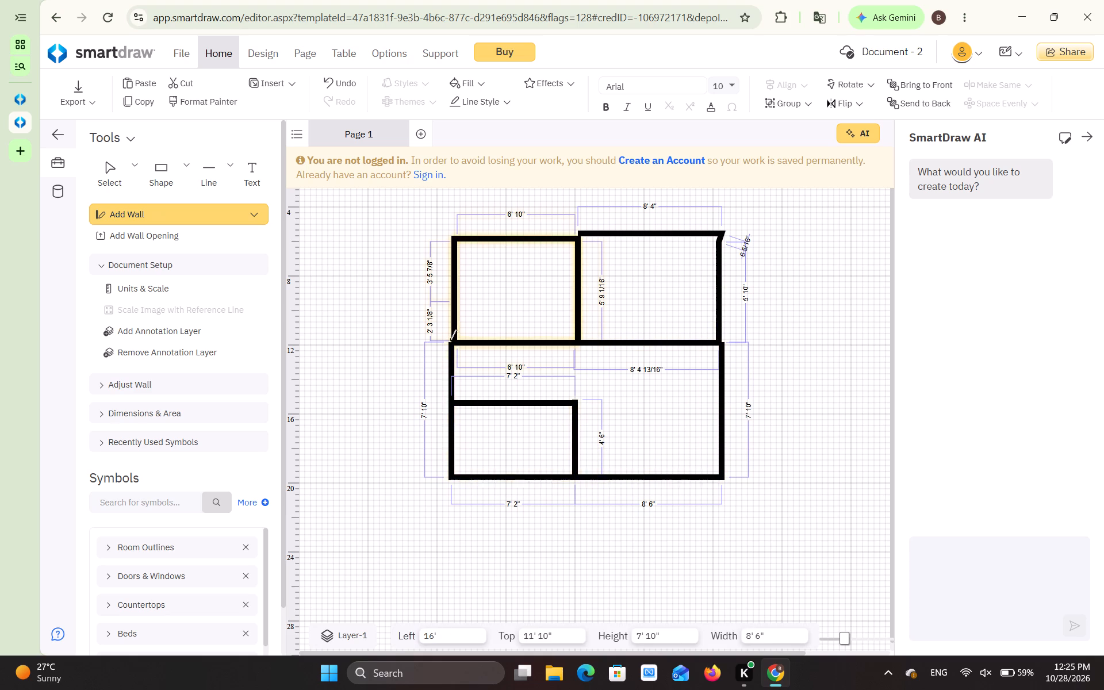
pyautogui.press('Escape')
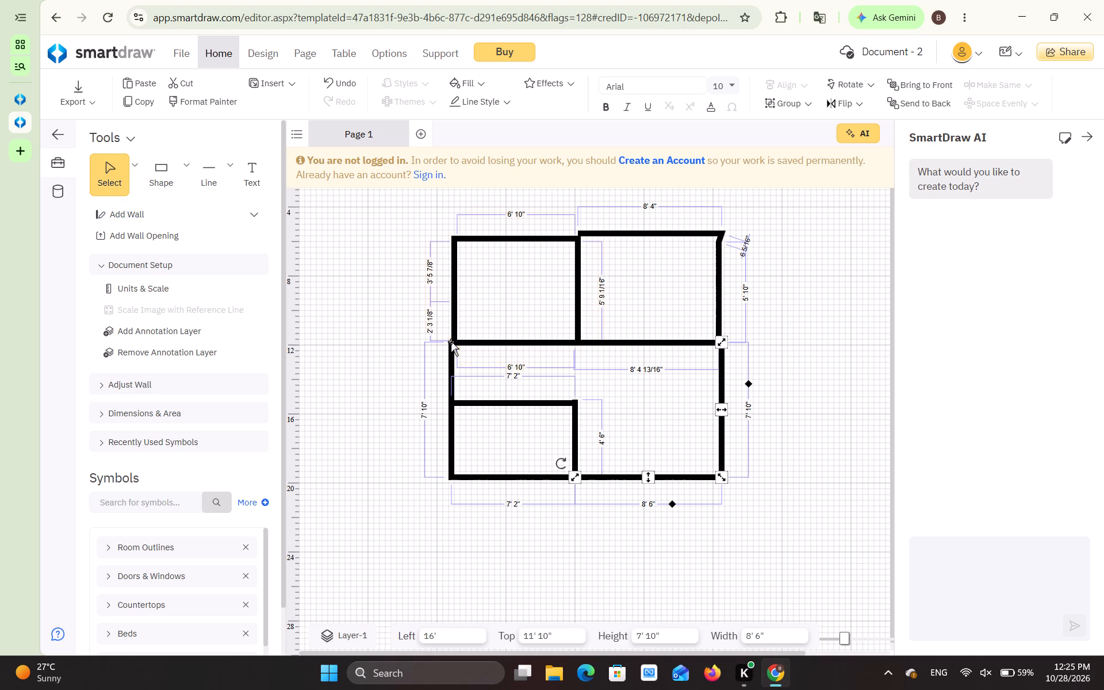
# Shift the lower-left room's left wall inward to line up with the first room's left wall.
pyautogui.click(451, 342)
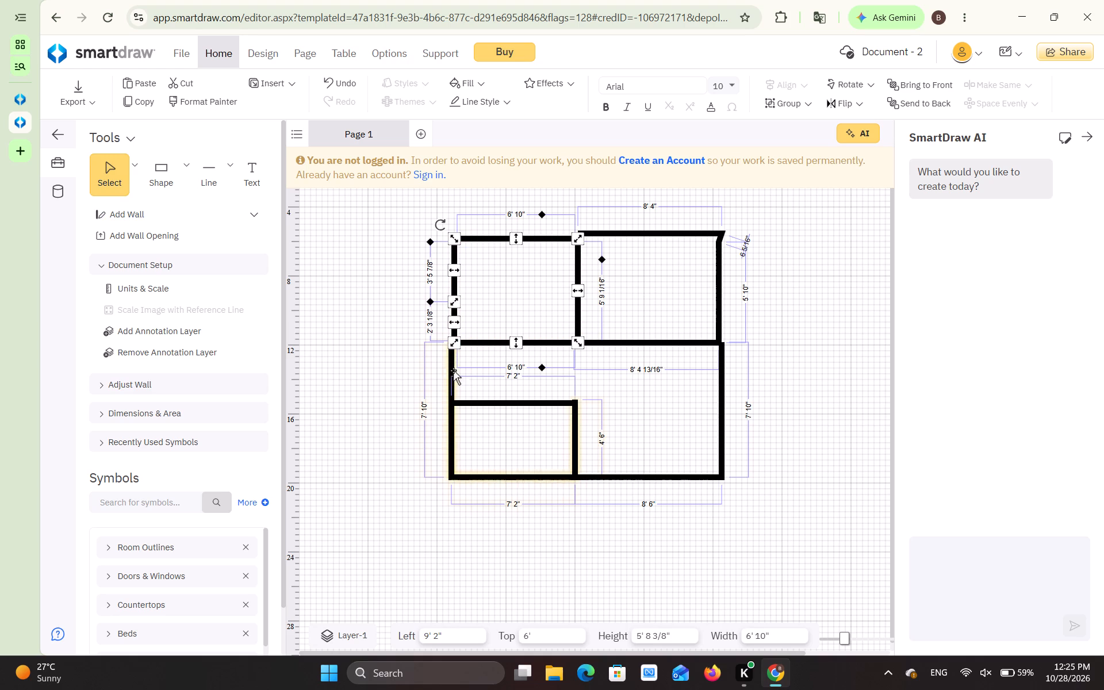
pyautogui.click(448, 403)
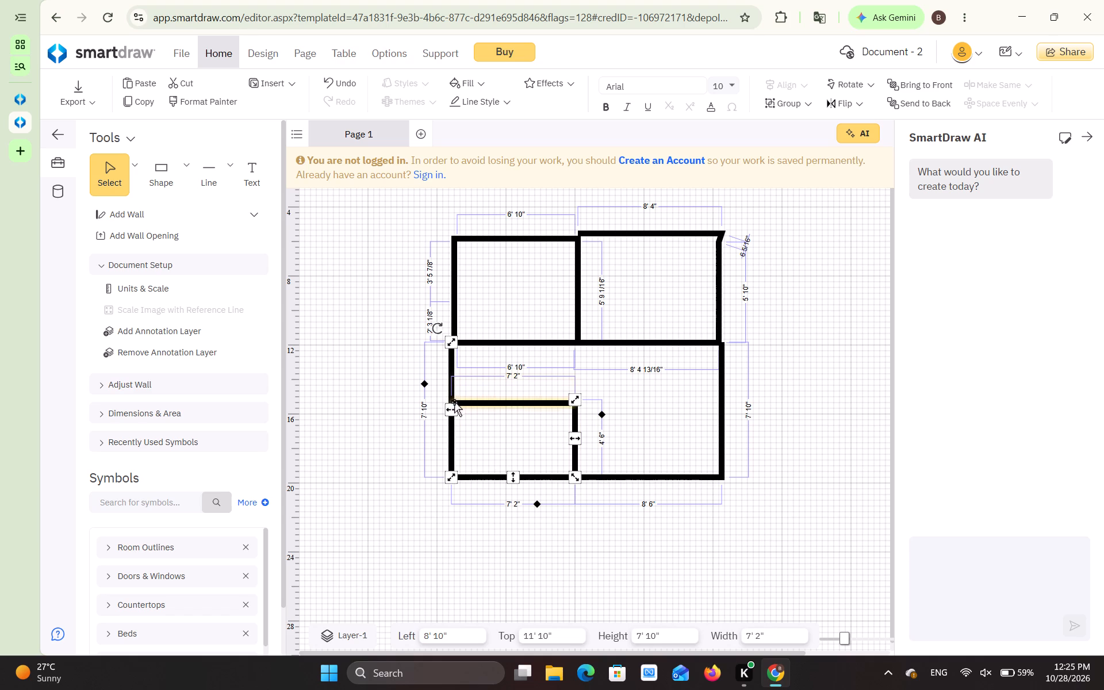
pyautogui.click(451, 407)
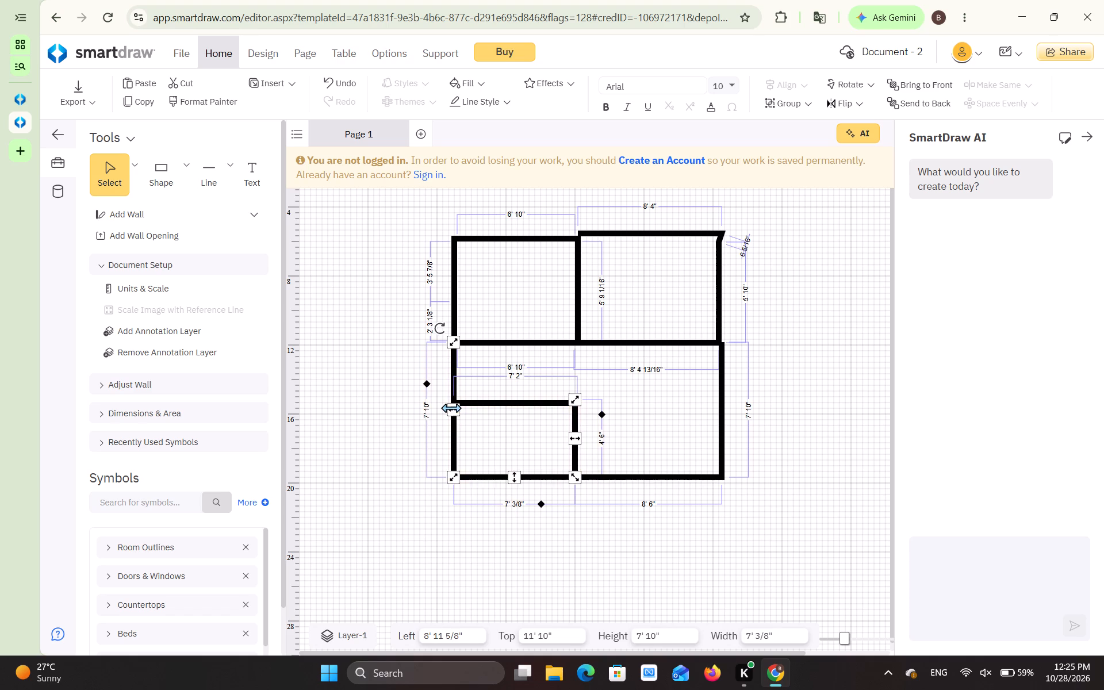
# Move the lower-right room's walls slightly left so its right wall lines up with the upper-right room's.
pyautogui.click(721, 405)
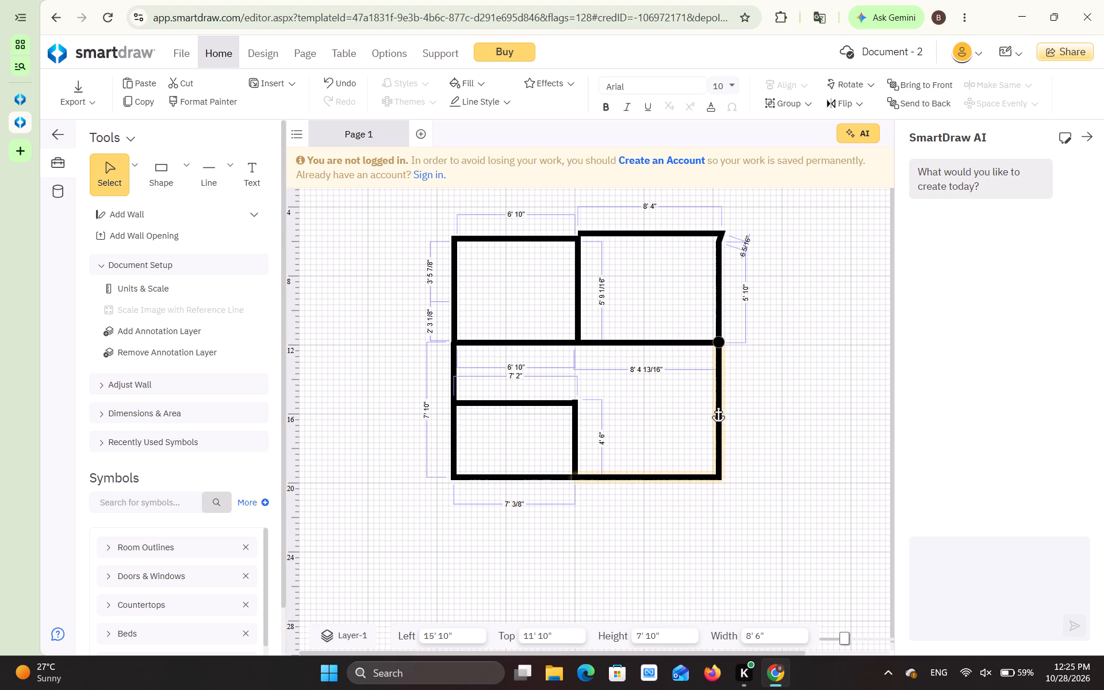
pyautogui.click(749, 511)
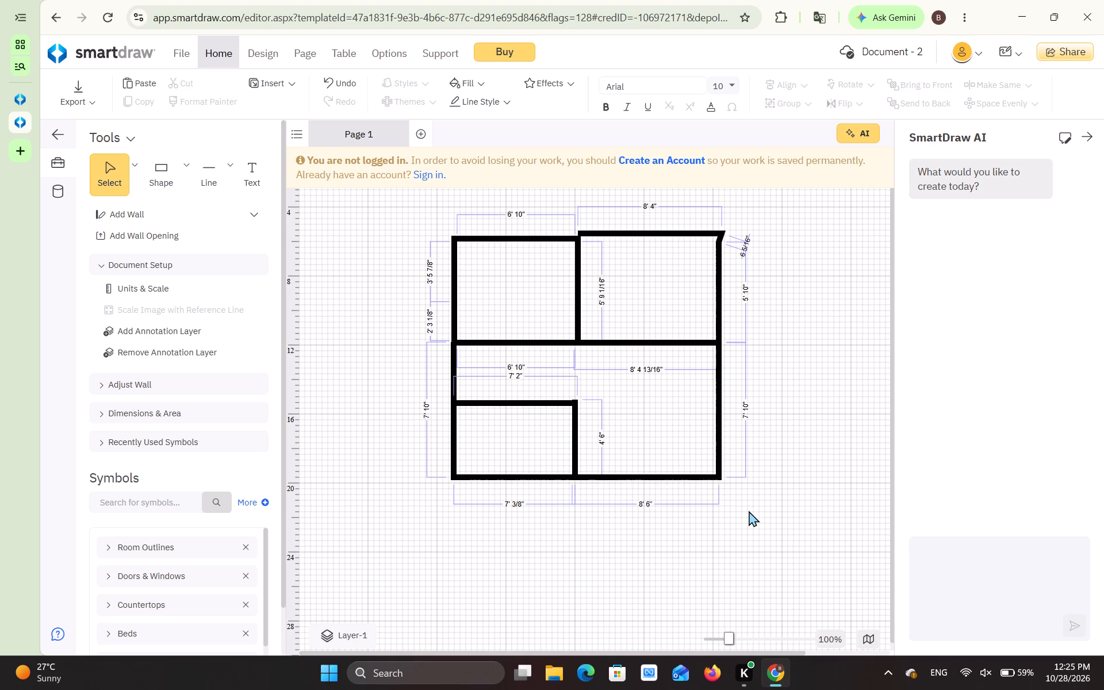
# Nudge the lower-left room's walls to about 9' 3/8" from the left and 11' 11 3/4" from the top.
pyautogui.click(454, 344)
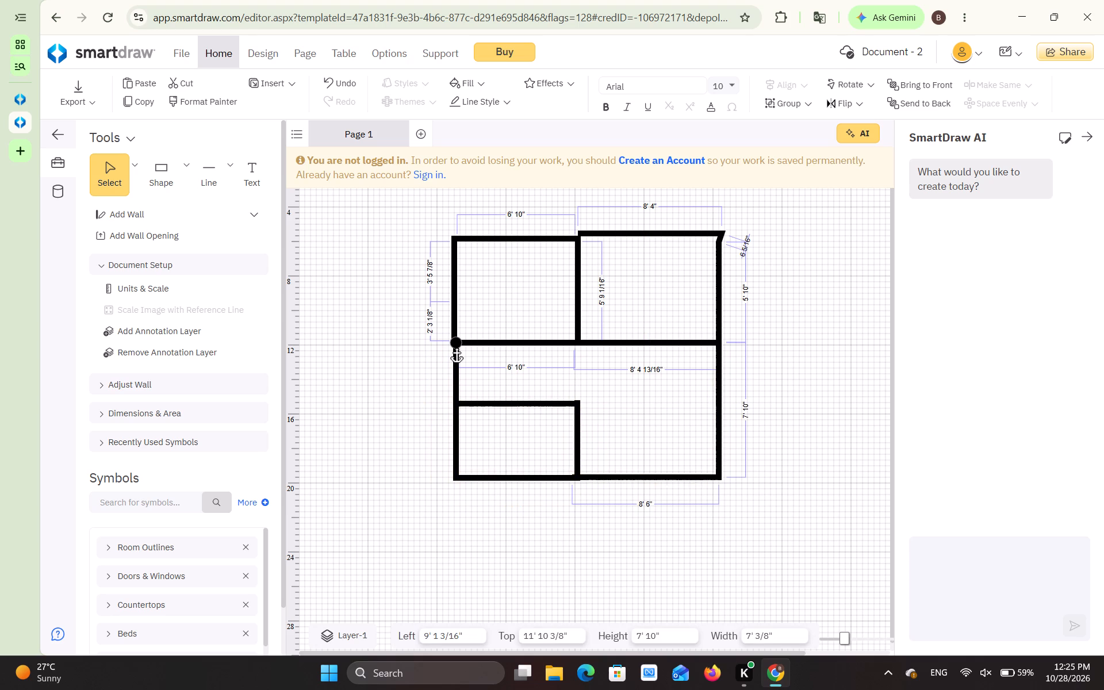
pyautogui.click(798, 643)
pyautogui.click(718, 570)
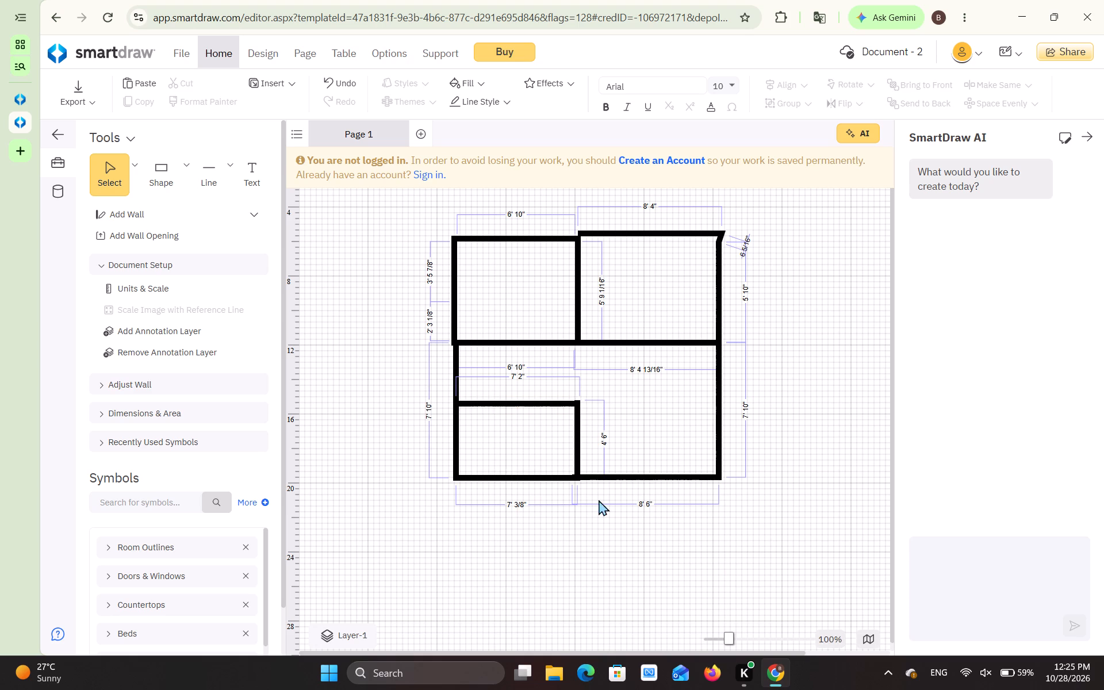
pyautogui.click(455, 351)
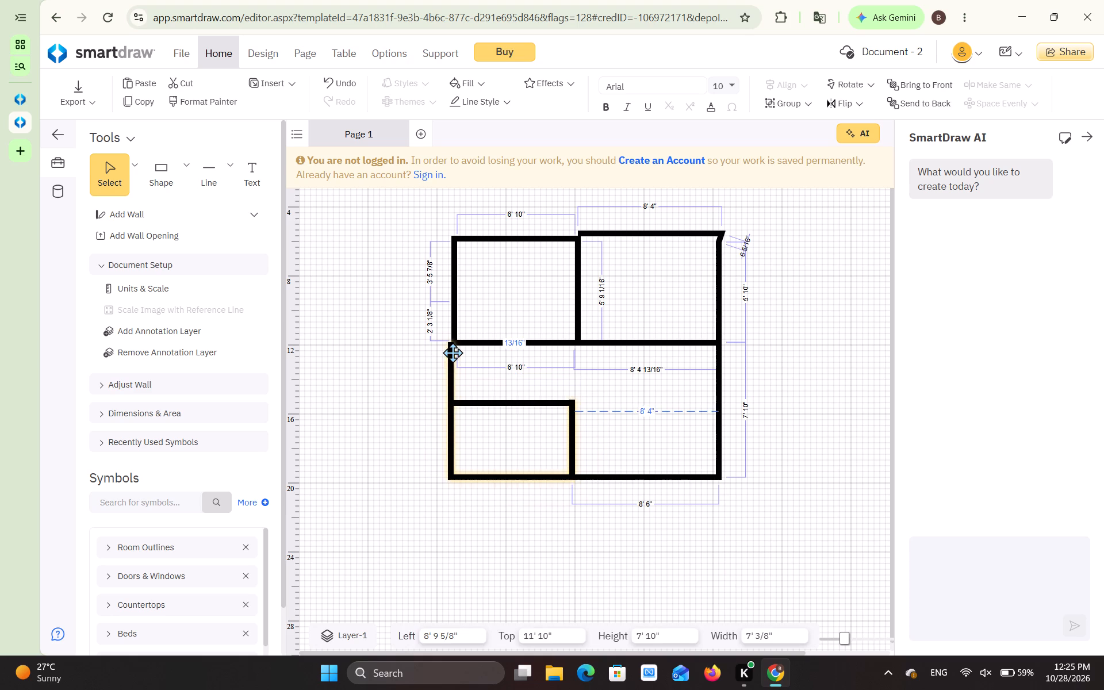
pyautogui.click(802, 602)
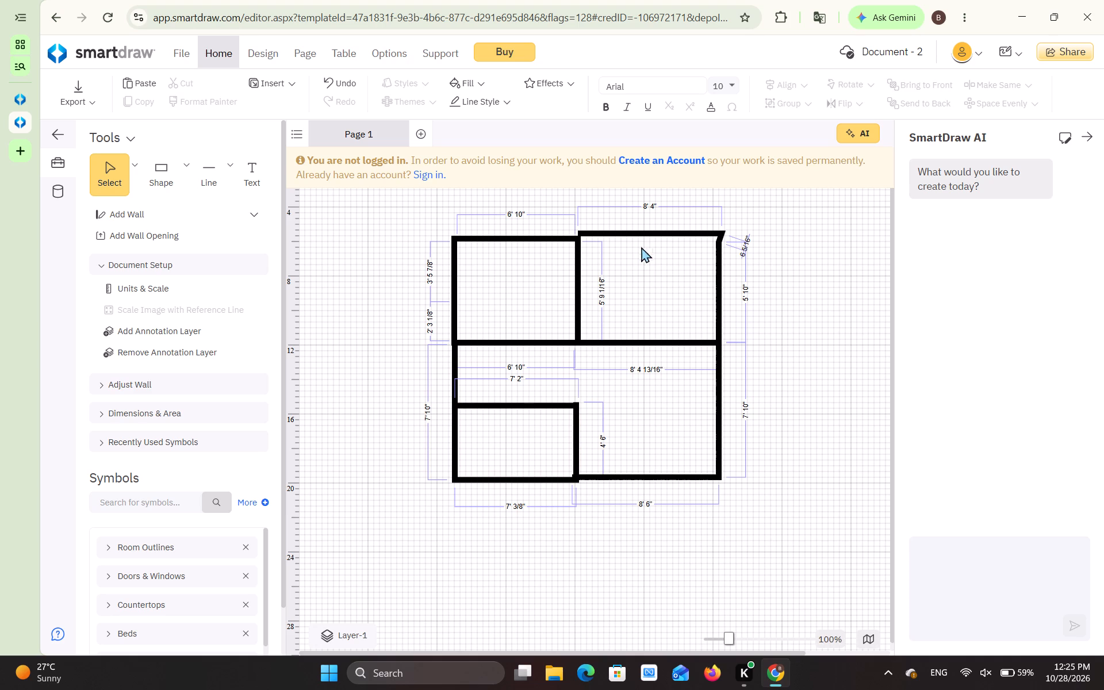
# Shift the upper-right room and its attached lower-right walls slightly down to align them with the neighbouring rooms.
pyautogui.moveTo(621, 233); pyautogui.dragTo(622, 237)
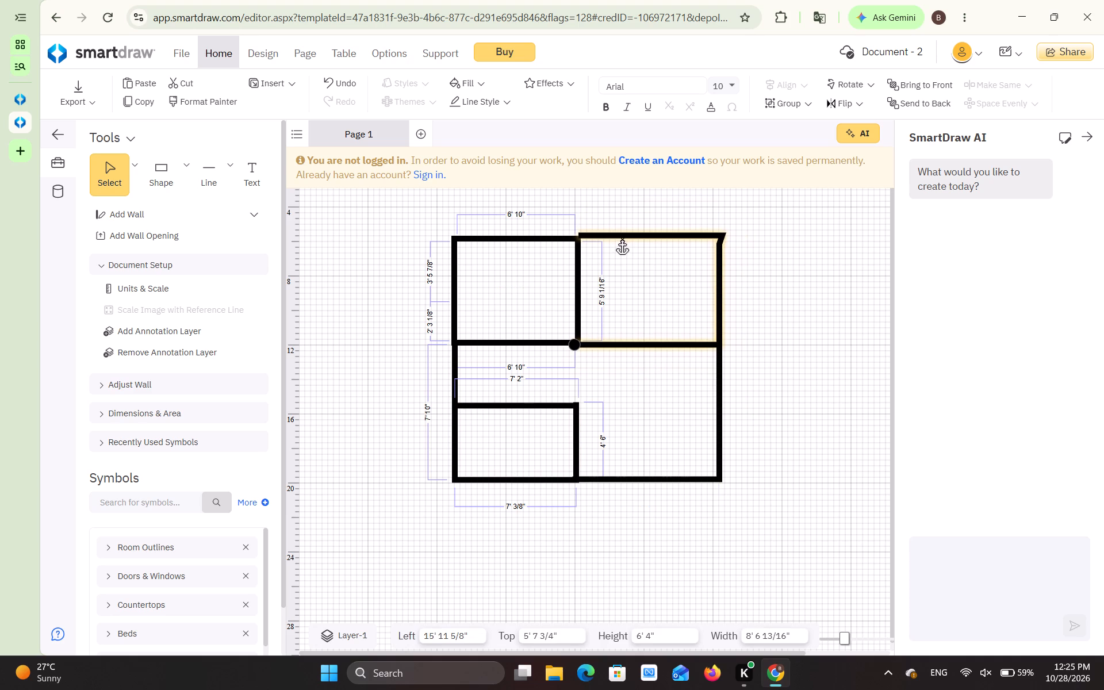
pyautogui.moveTo(622, 237); pyautogui.dragTo(622, 250)
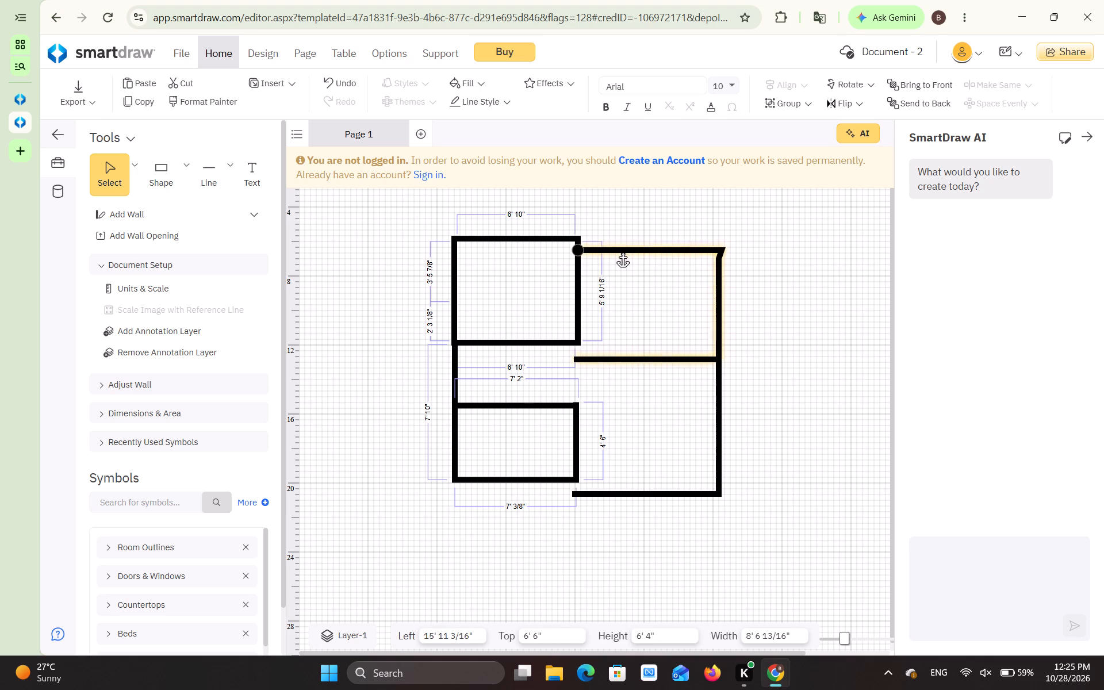
pyautogui.moveTo(622, 250); pyautogui.dragTo(623, 245)
pyautogui.click(800, 422)
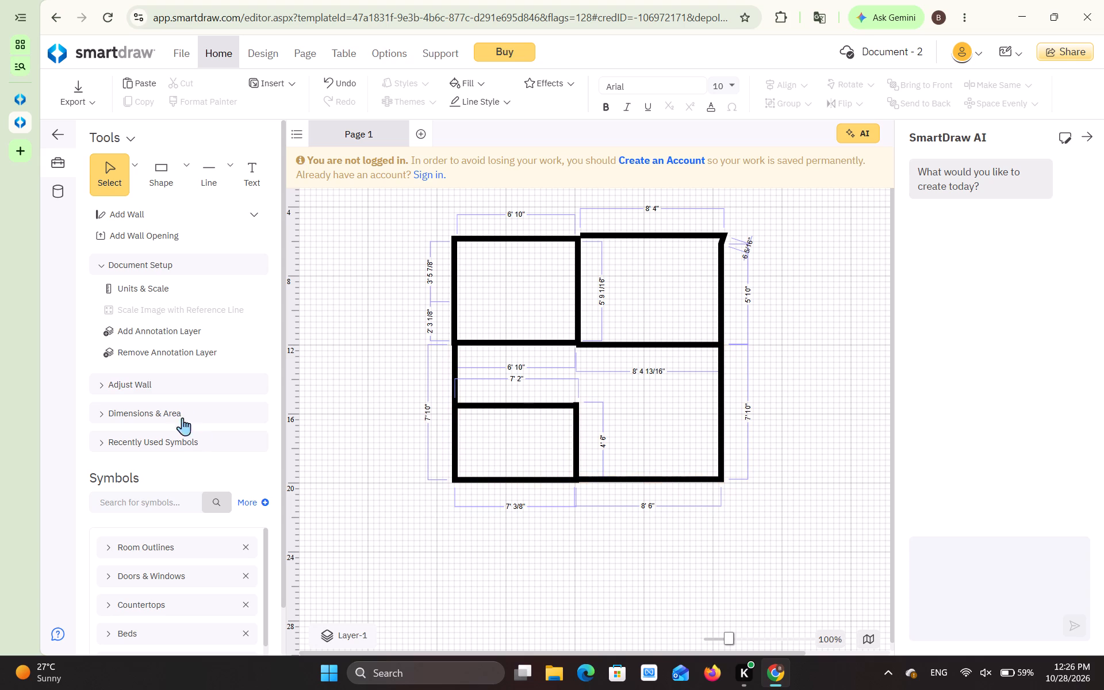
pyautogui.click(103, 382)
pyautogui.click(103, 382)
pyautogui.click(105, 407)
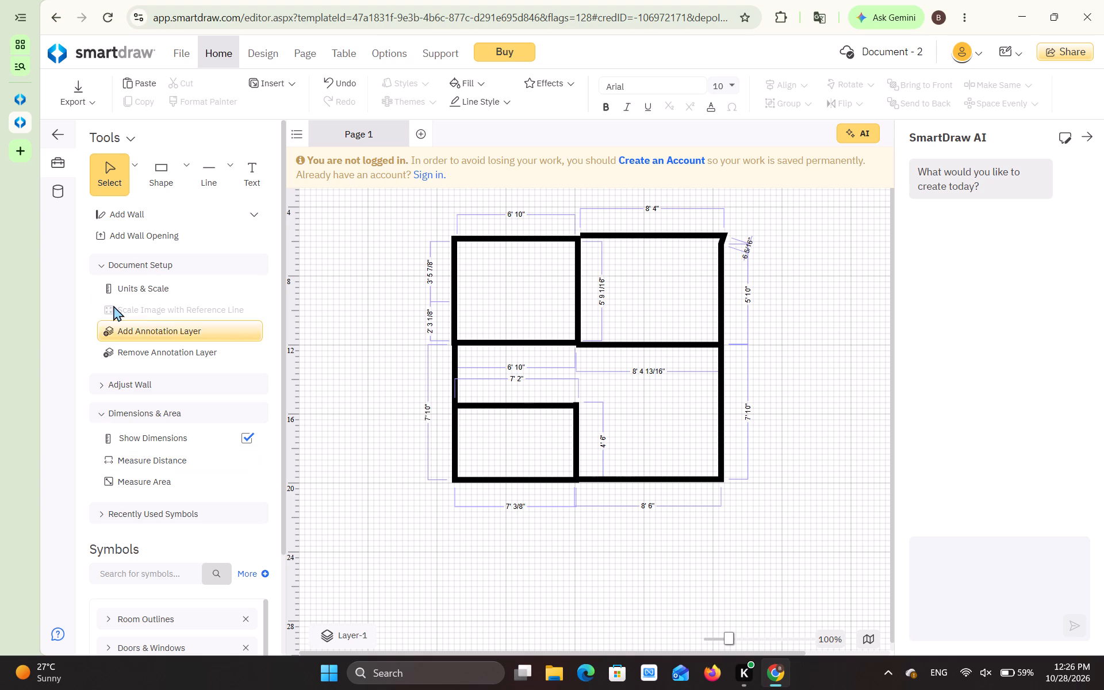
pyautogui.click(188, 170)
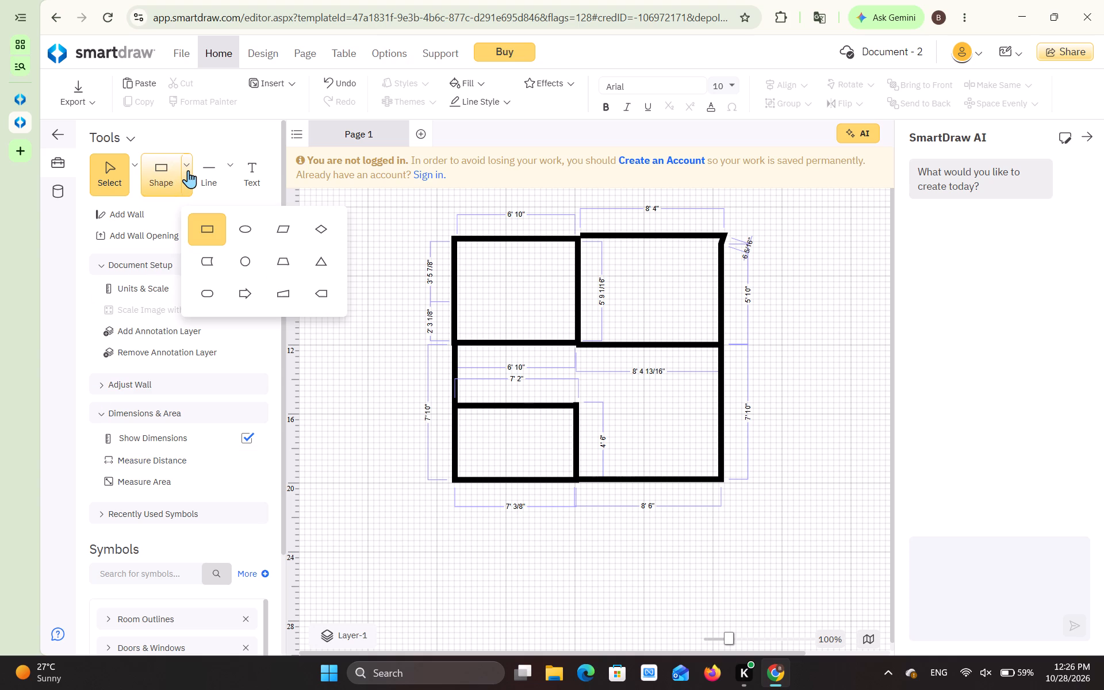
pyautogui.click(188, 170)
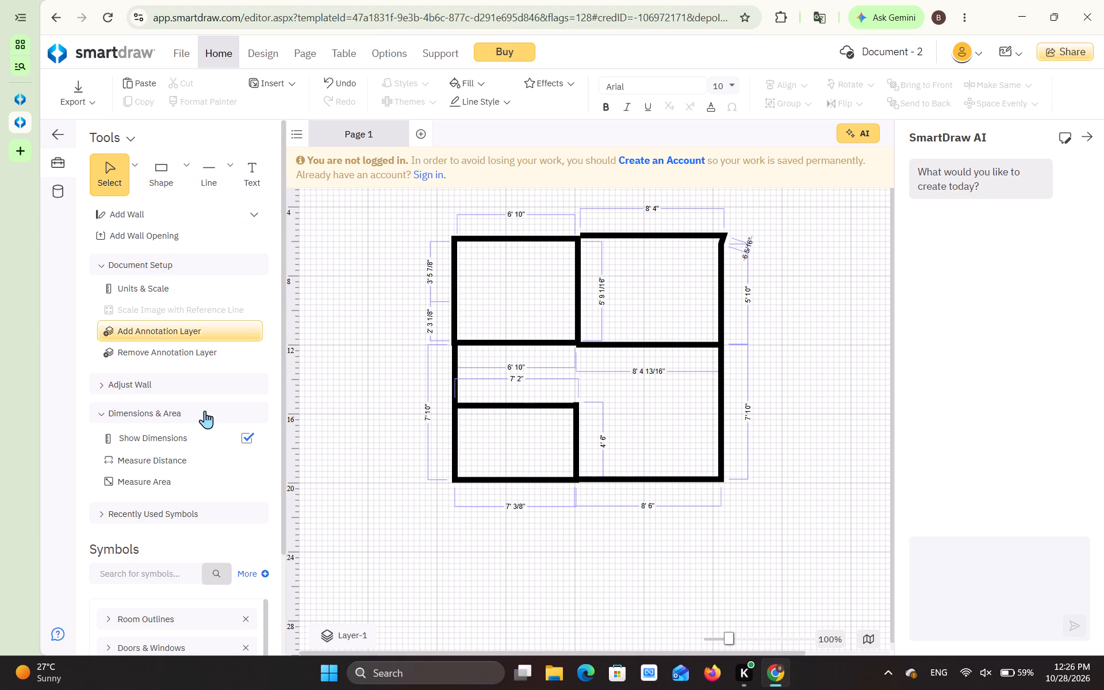
# Place a 28" door from the Doors & Windows symbols in the upper-left room's bottom wall, about 6" from its right end.
pyautogui.scroll(-4, 158, 432)
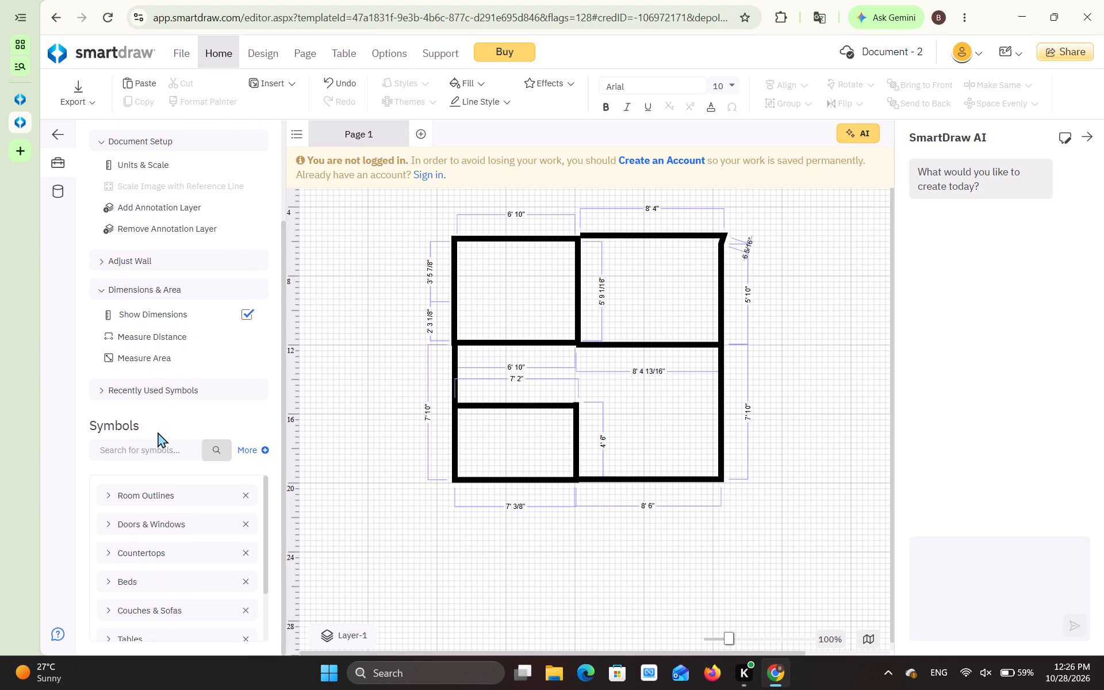
pyautogui.scroll(-2, 158, 432)
pyautogui.click(106, 529)
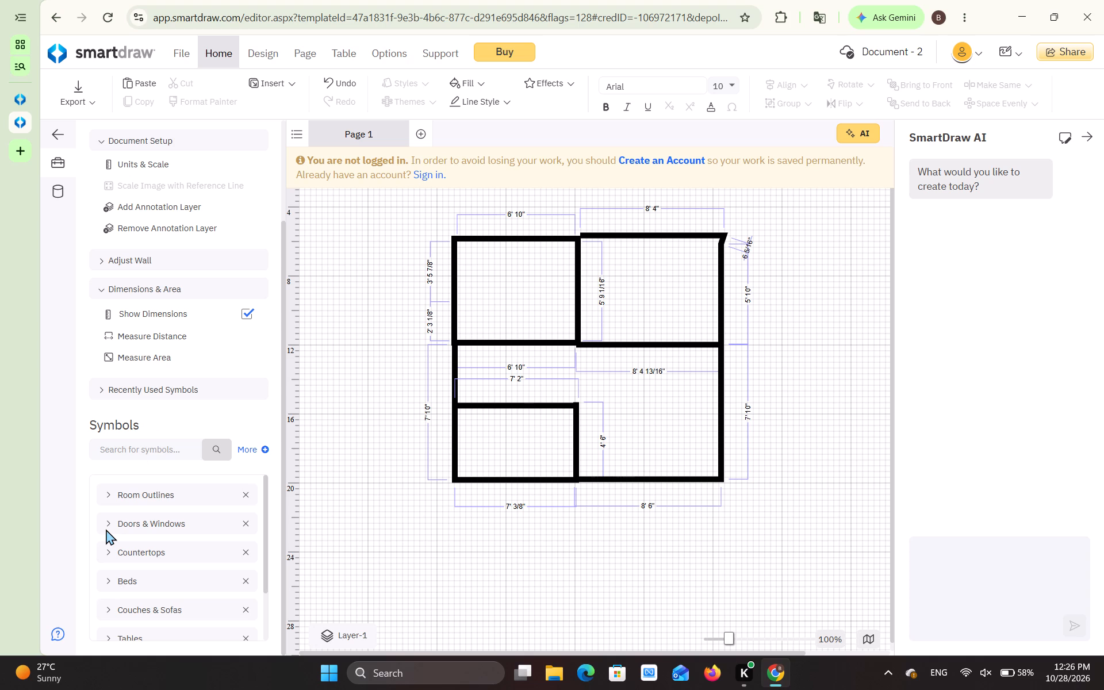
pyautogui.click(110, 525)
pyautogui.hscroll(1, 110, 525)
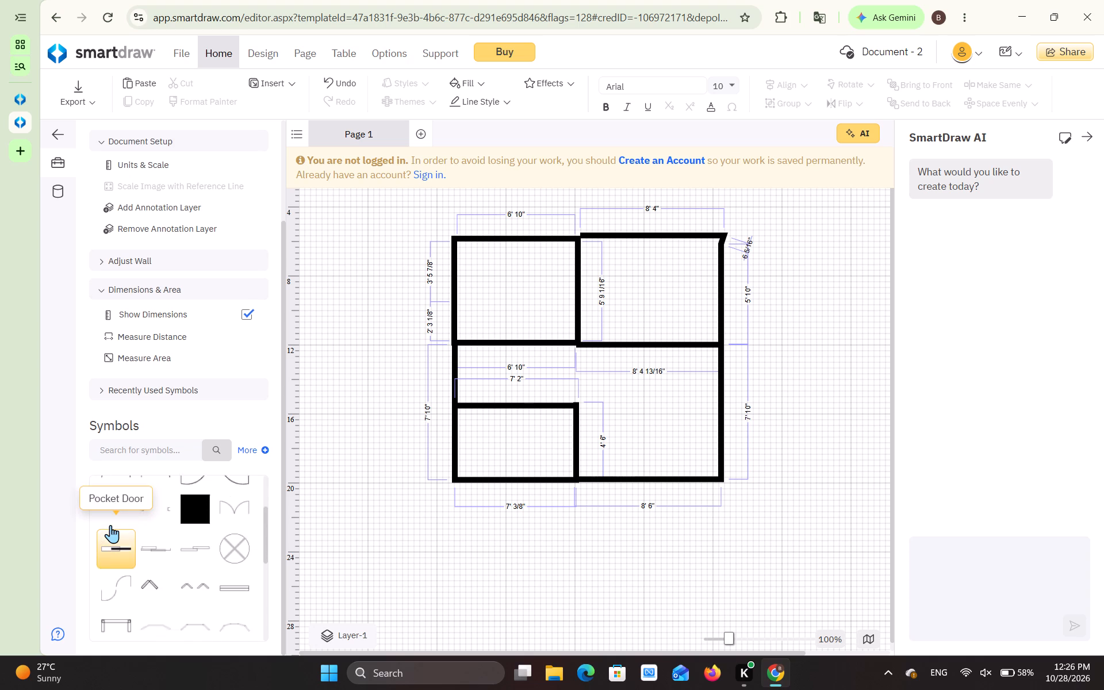
pyautogui.hscroll(1, 110, 525)
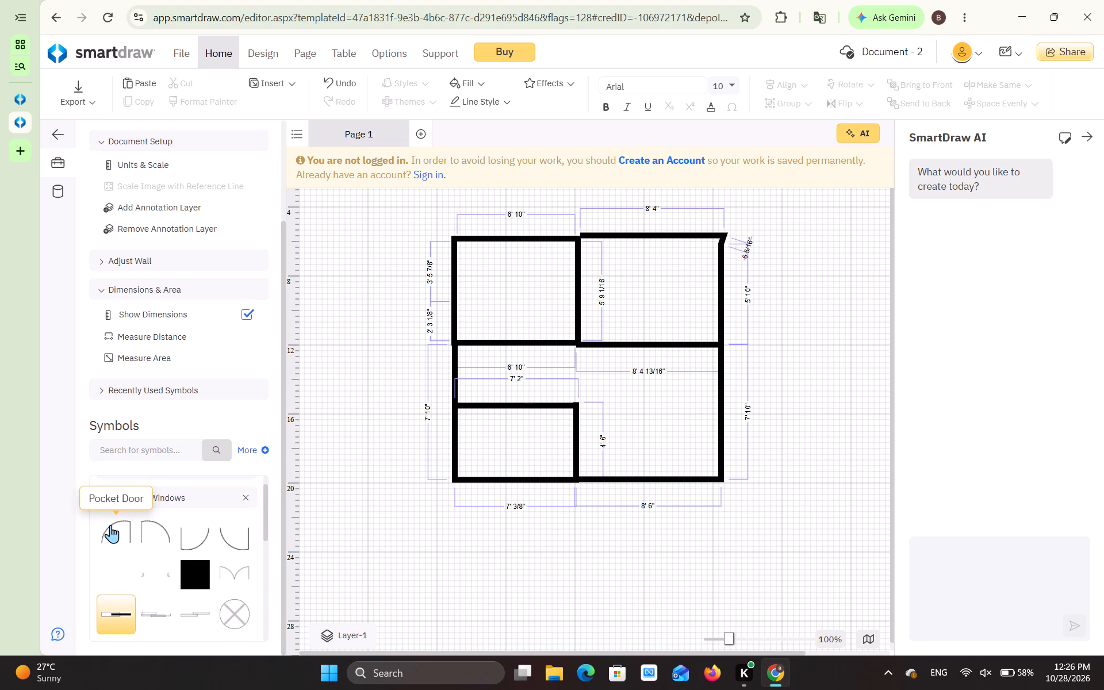
pyautogui.hscroll(2, 110, 525)
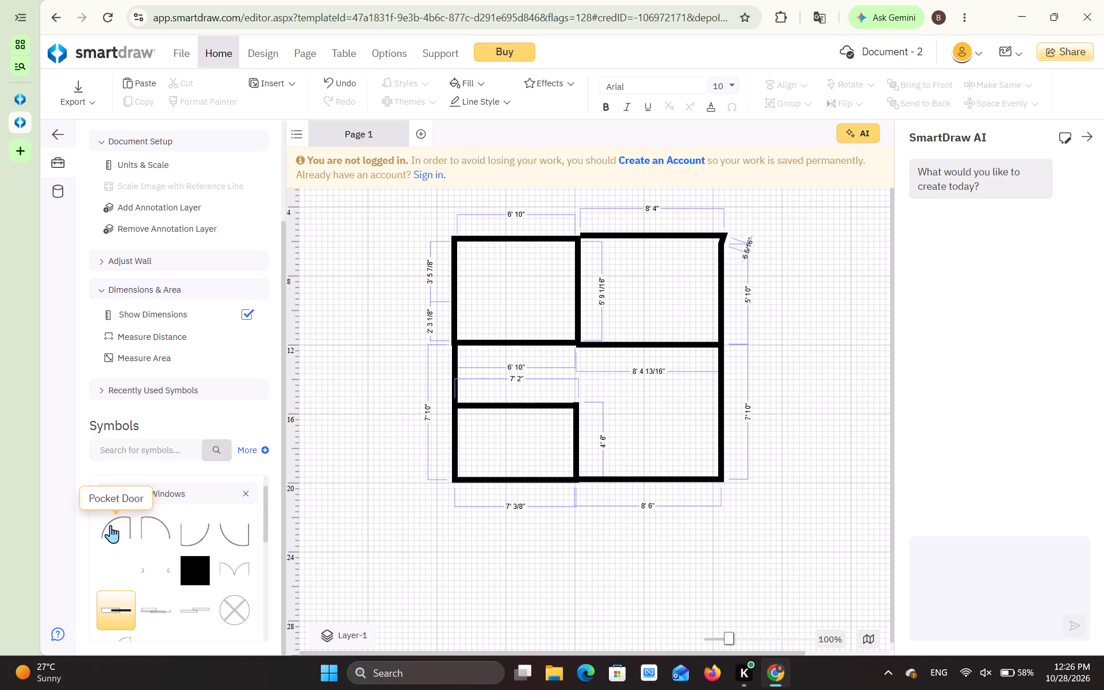
pyautogui.hscroll(1, 110, 525)
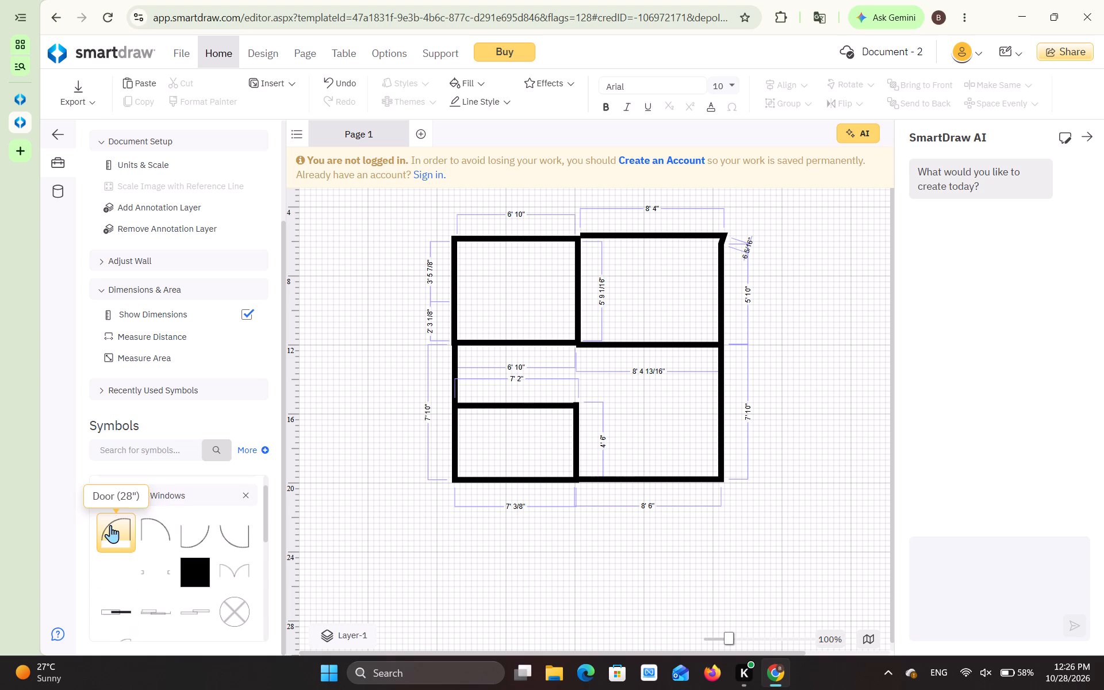
pyautogui.click(124, 535)
pyautogui.moveTo(124, 535); pyautogui.dragTo(164, 520)
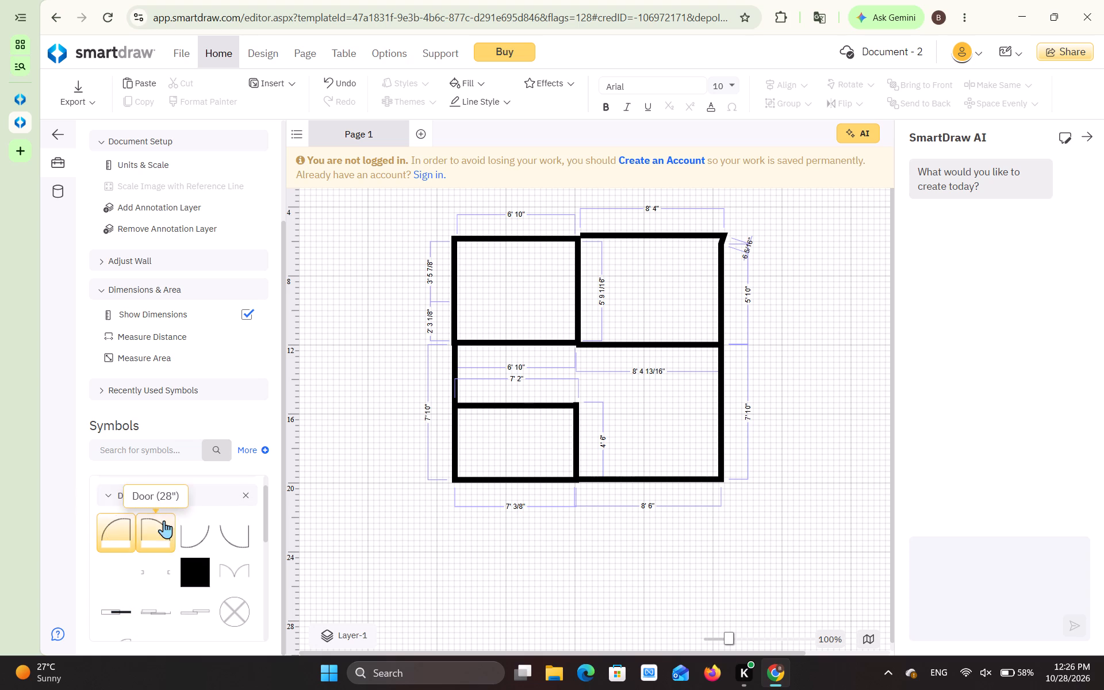
pyautogui.moveTo(164, 520); pyautogui.dragTo(548, 338)
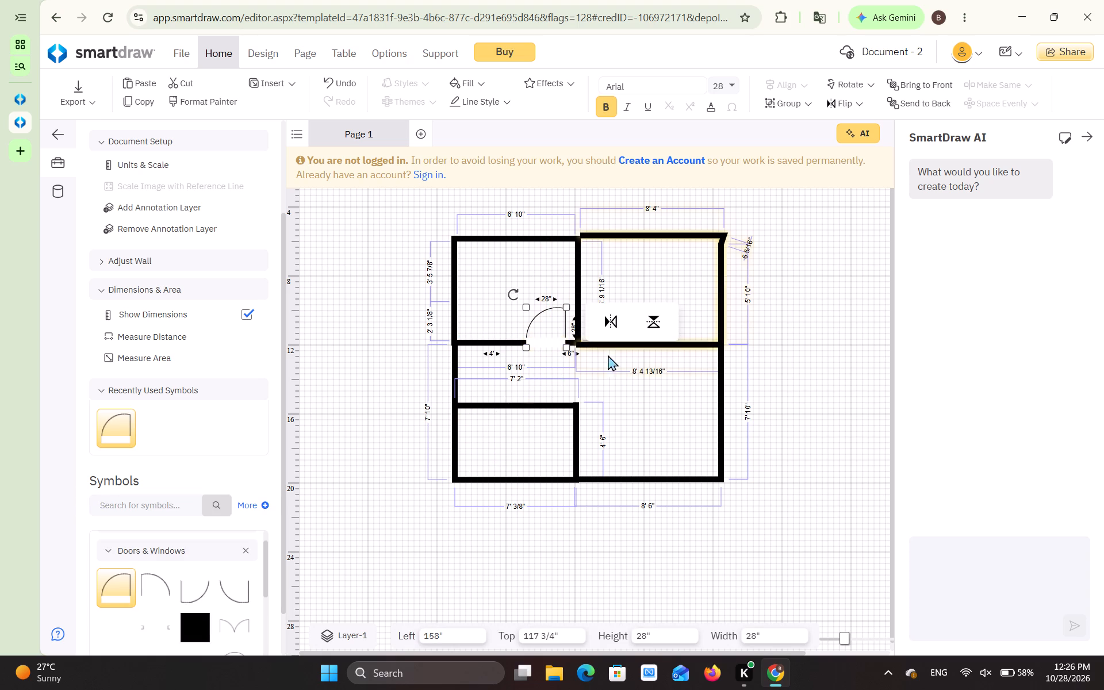
# Shrink the door to 18" by 18" and position it about 11" from the wall's right end.
pyautogui.moveTo(526, 308); pyautogui.dragTo(542, 323)
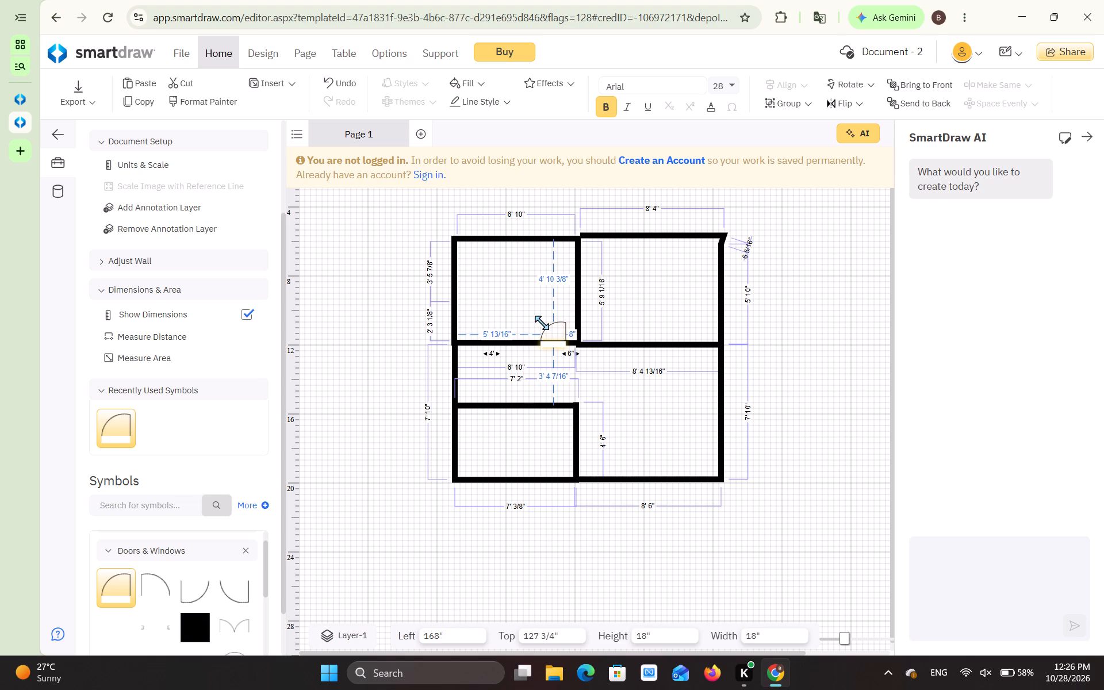
pyautogui.moveTo(542, 323); pyautogui.dragTo(542, 324)
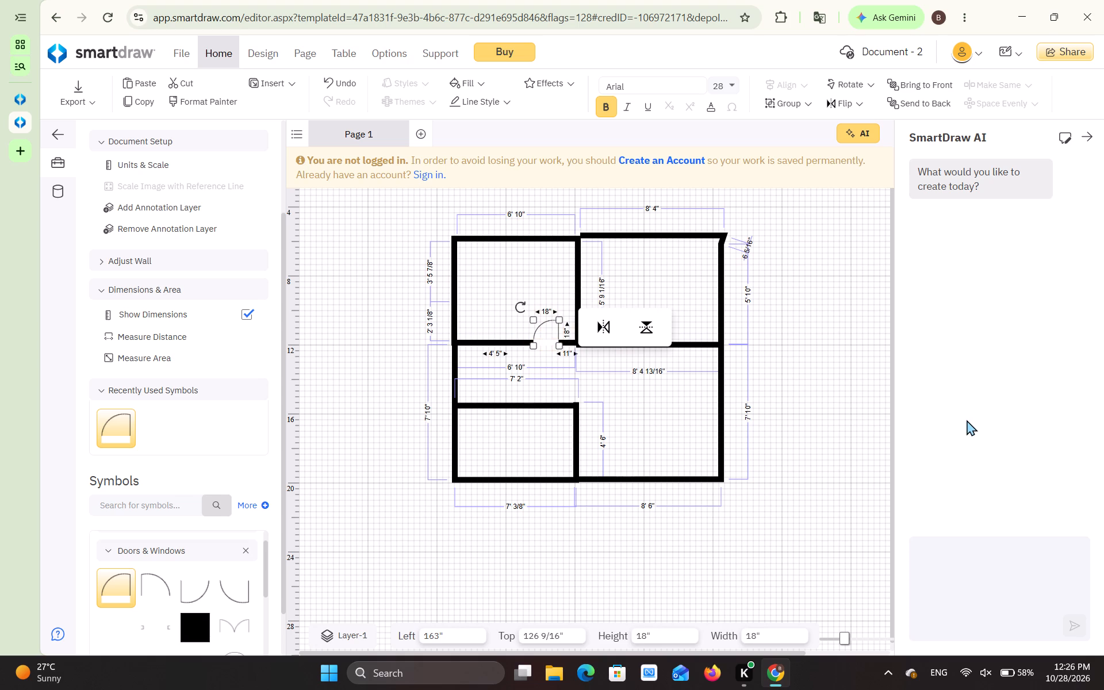
# Place a 28" door in the upper-right room's bottom wall and shrink it to about 18" by 18", about 5' 6" from the wall's left end.
pyautogui.click(967, 420)
pyautogui.click(859, 425)
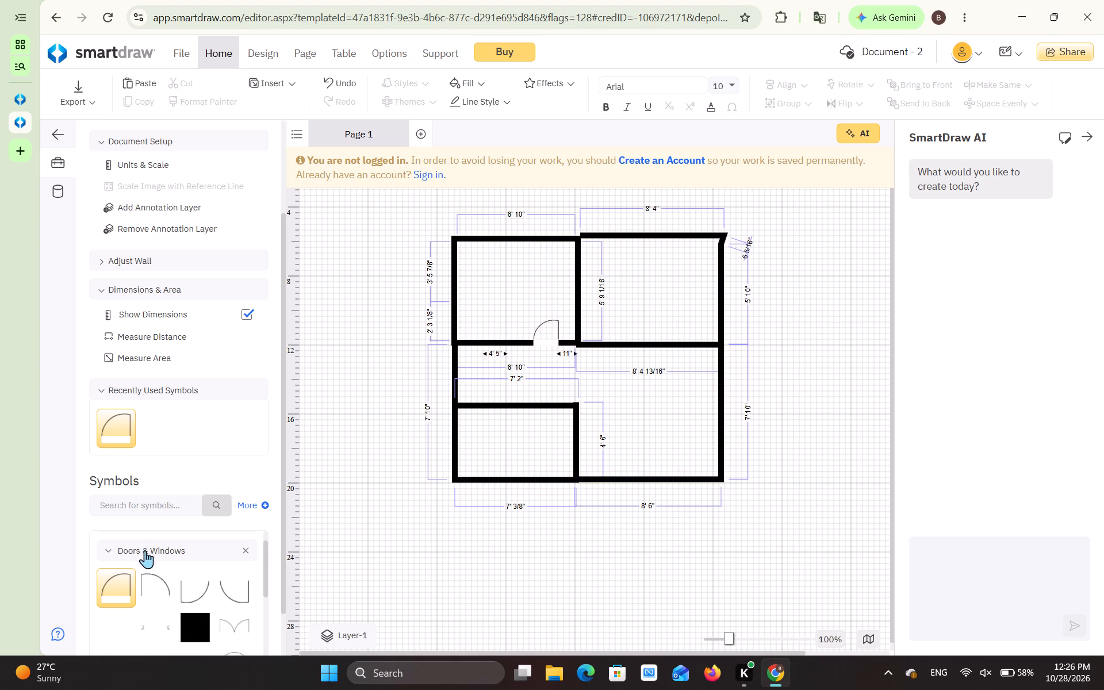
pyautogui.moveTo(152, 582); pyautogui.dragTo(245, 545)
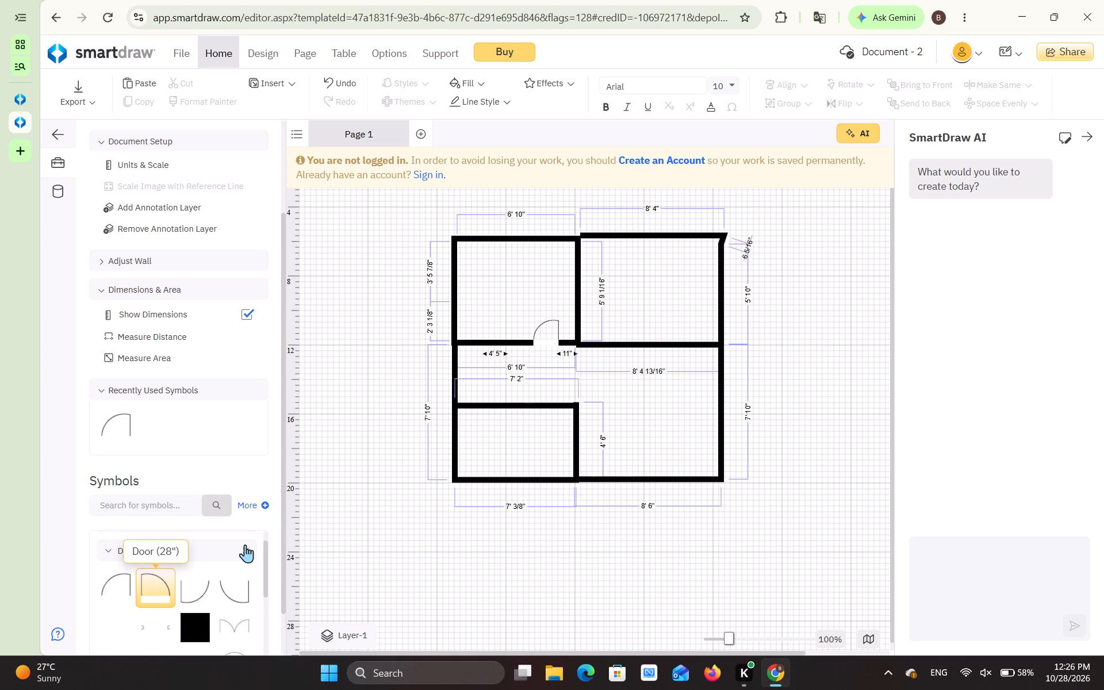
pyautogui.moveTo(245, 545); pyautogui.dragTo(688, 327)
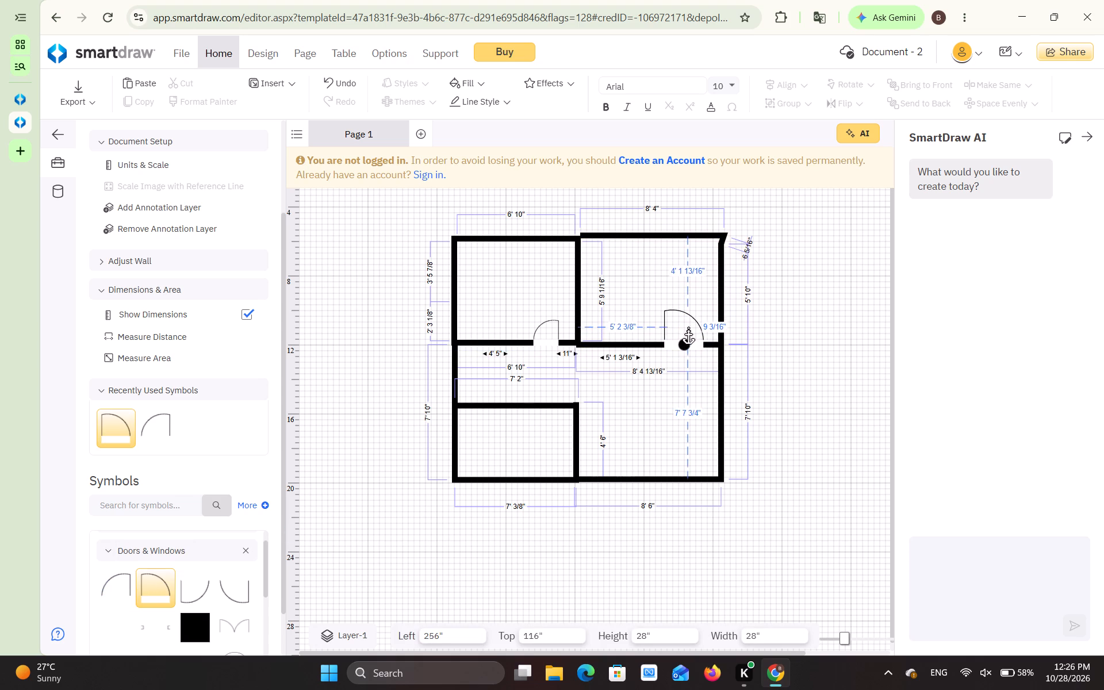
pyautogui.moveTo(688, 327); pyautogui.dragTo(688, 328)
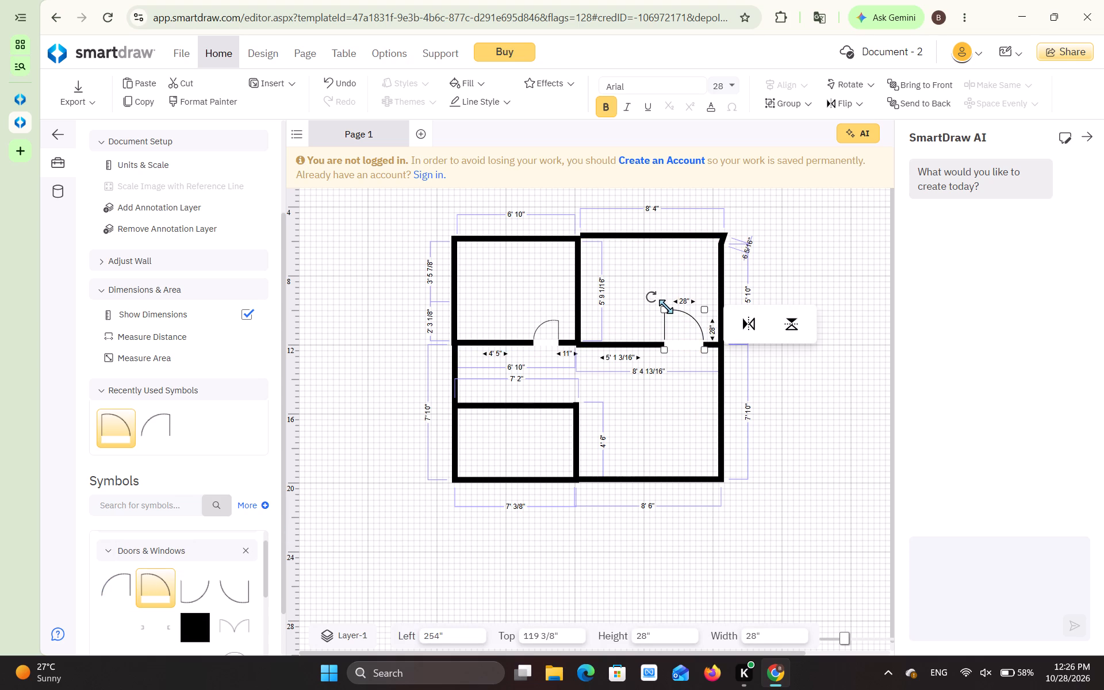
pyautogui.moveTo(666, 306); pyautogui.dragTo(676, 321)
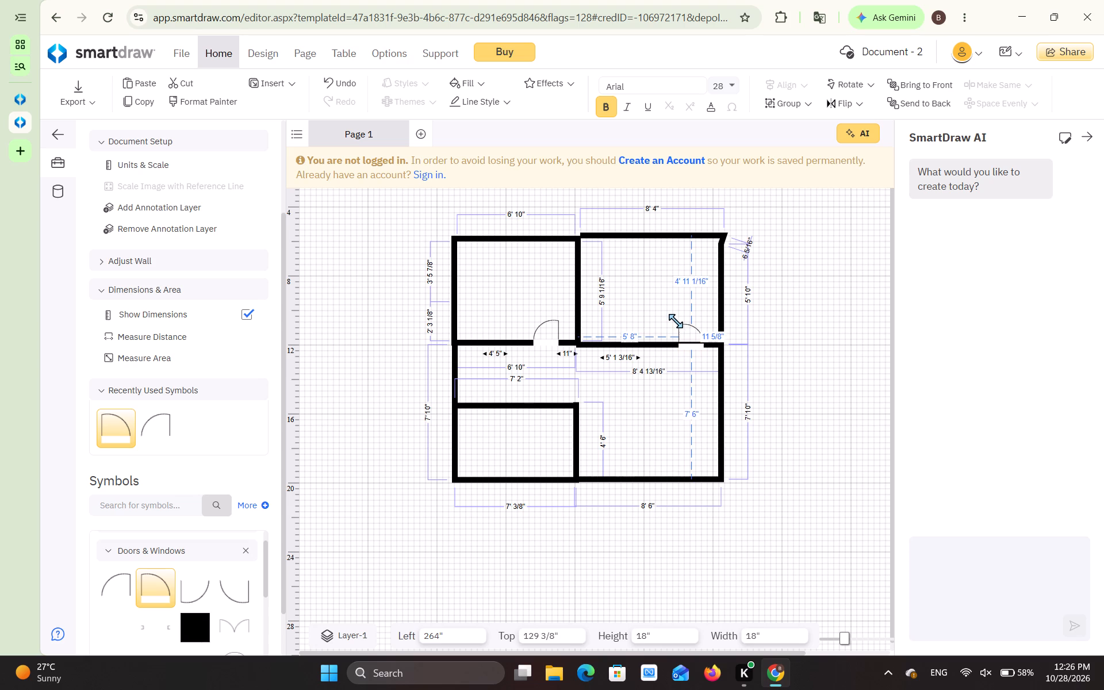
pyautogui.moveTo(676, 321); pyautogui.dragTo(678, 322)
pyautogui.click(803, 398)
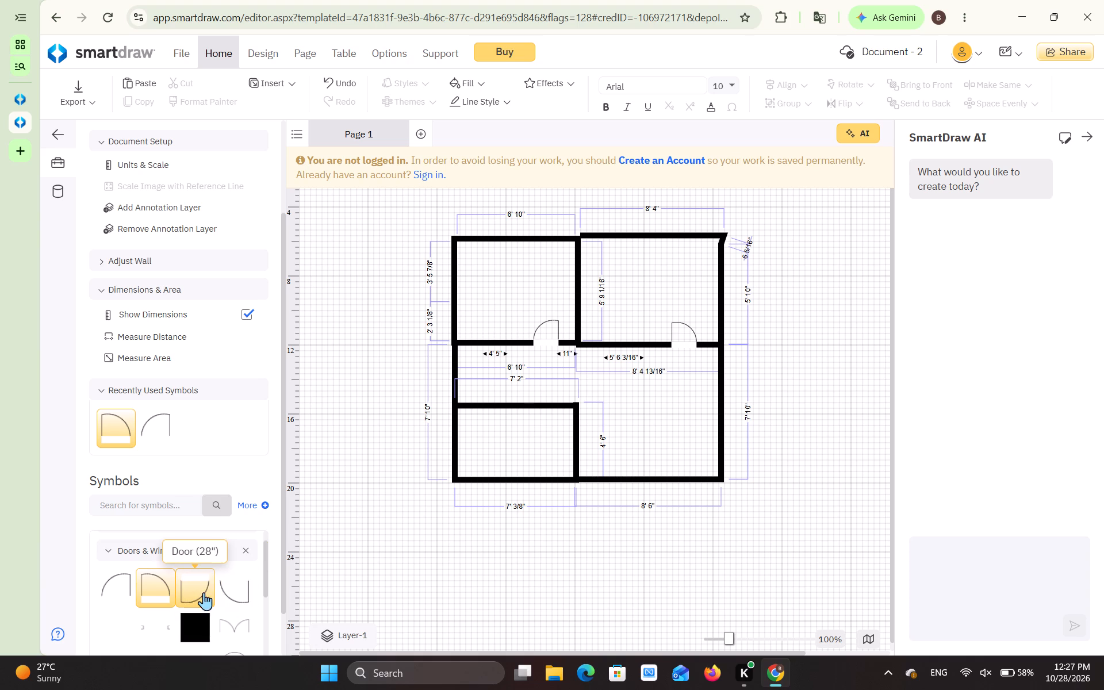
# Place a downward-opening 28" door in the lower-left room's top wall and shrink it to 19" by 19", about 4' 6" from the left end.
pyautogui.moveTo(196, 591); pyautogui.dragTo(547, 405)
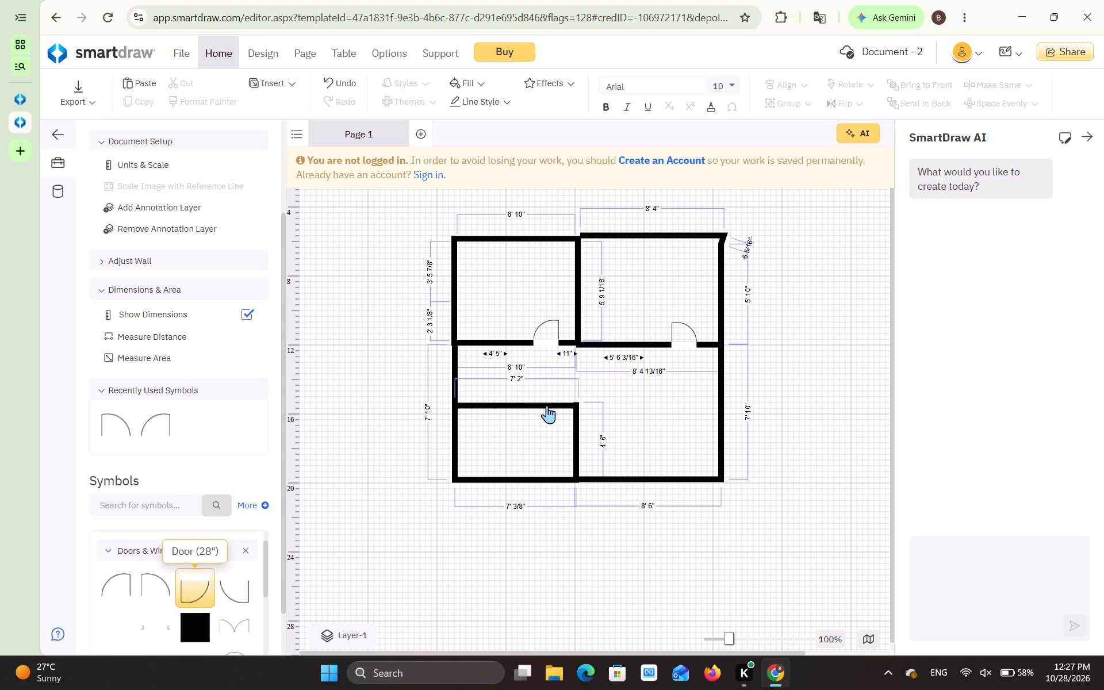
pyautogui.moveTo(547, 405); pyautogui.dragTo(544, 420)
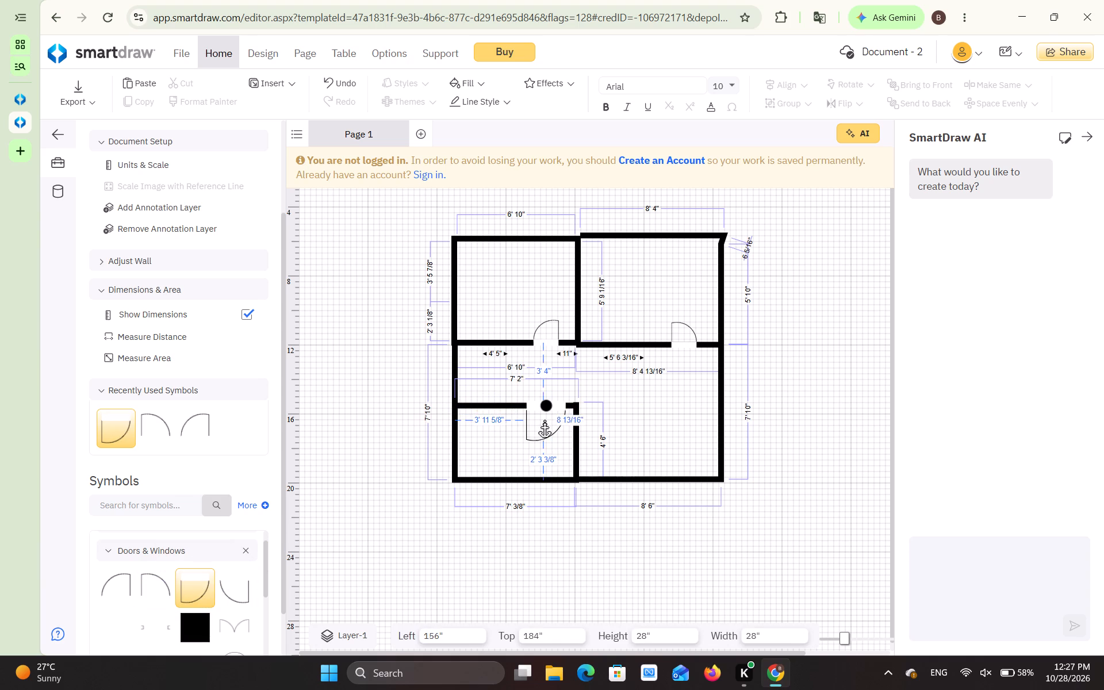
pyautogui.moveTo(544, 420); pyautogui.dragTo(547, 420)
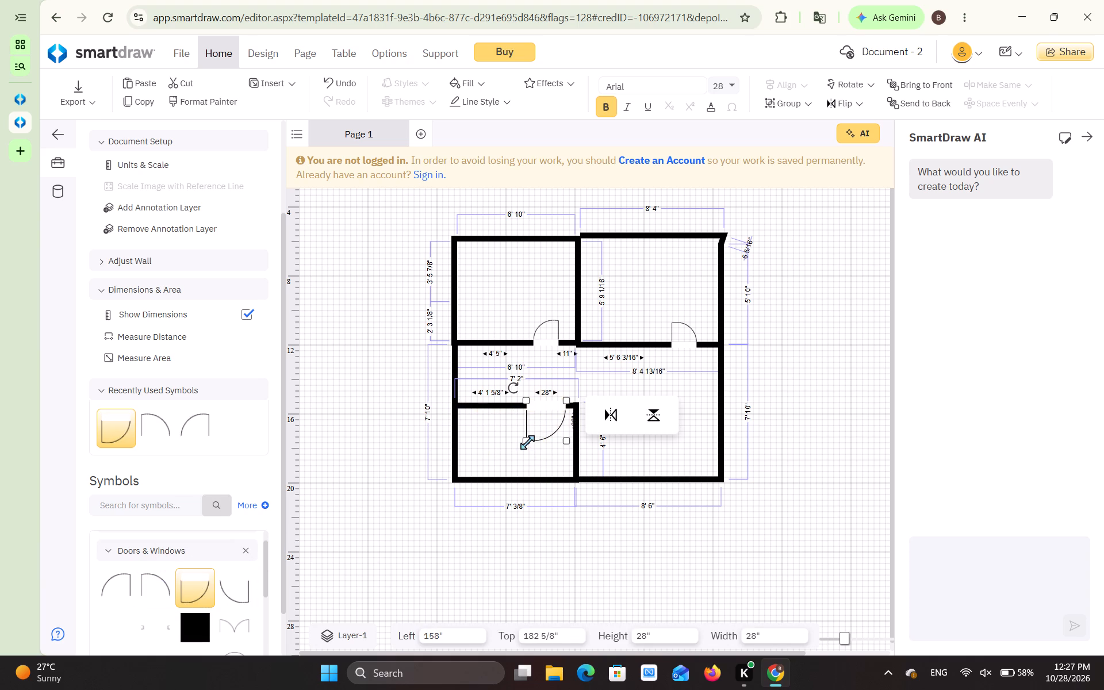
pyautogui.moveTo(527, 440); pyautogui.dragTo(536, 422)
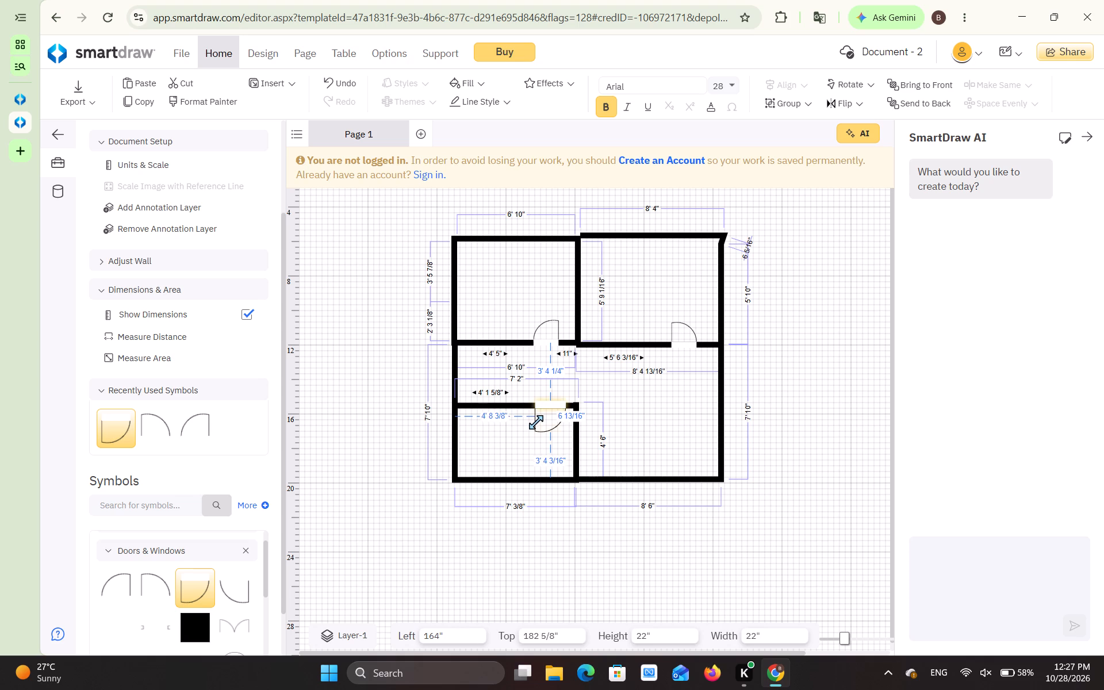
pyautogui.moveTo(536, 422); pyautogui.dragTo(537, 420)
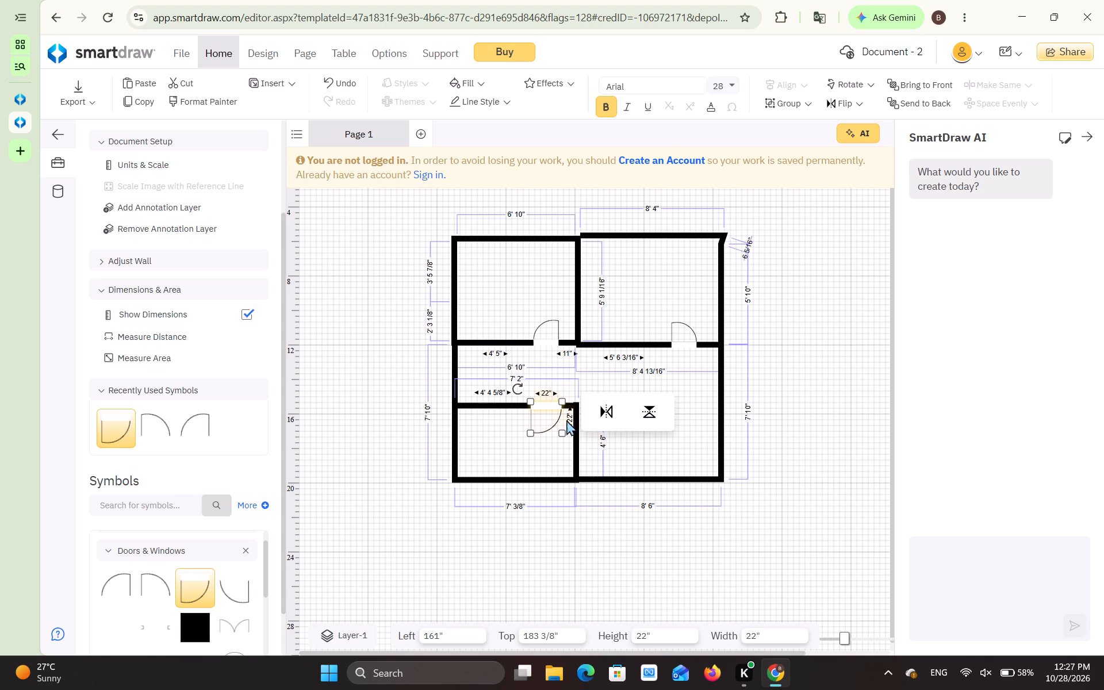
pyautogui.moveTo(530, 431); pyautogui.dragTo(535, 421)
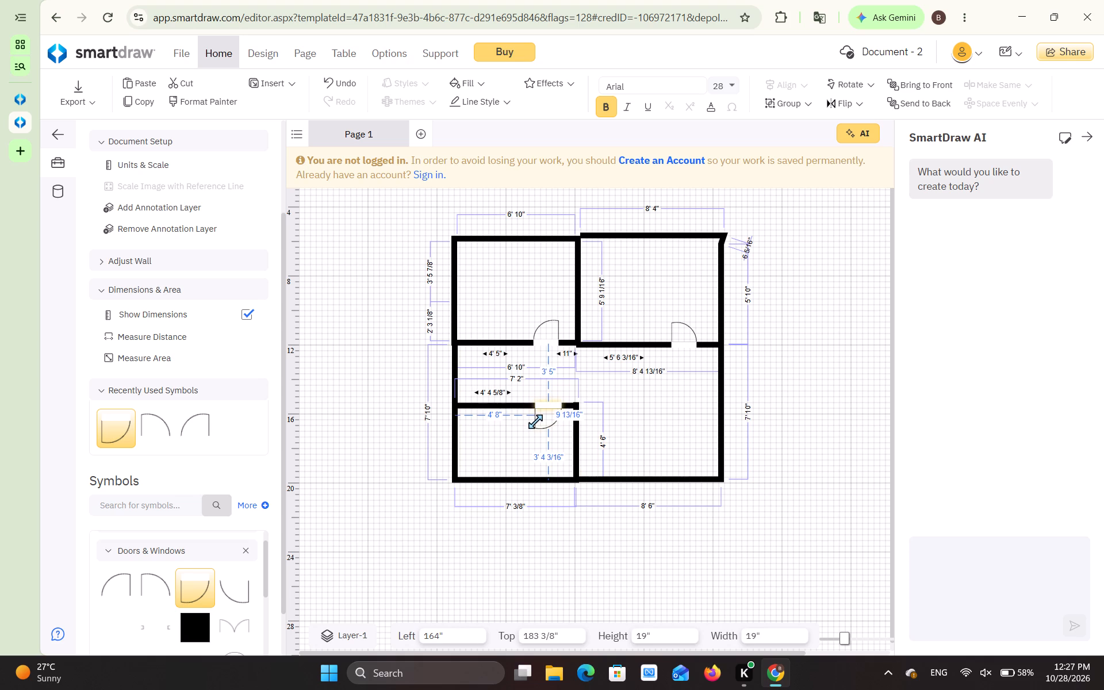
pyautogui.moveTo(535, 421); pyautogui.dragTo(535, 421)
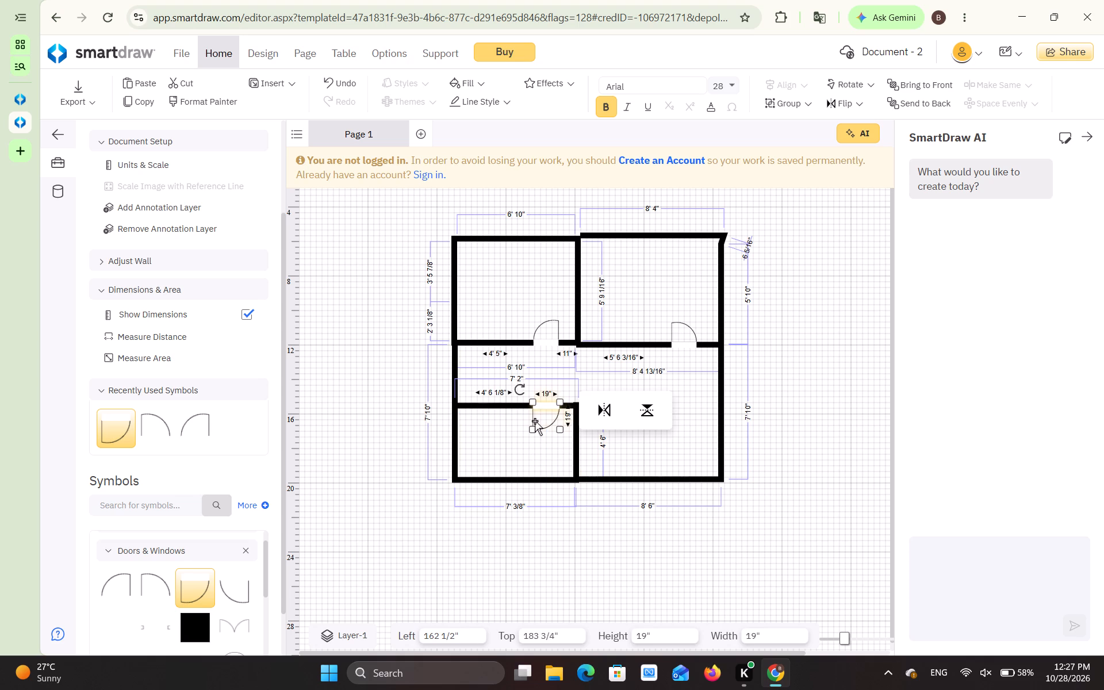
pyautogui.click(845, 452)
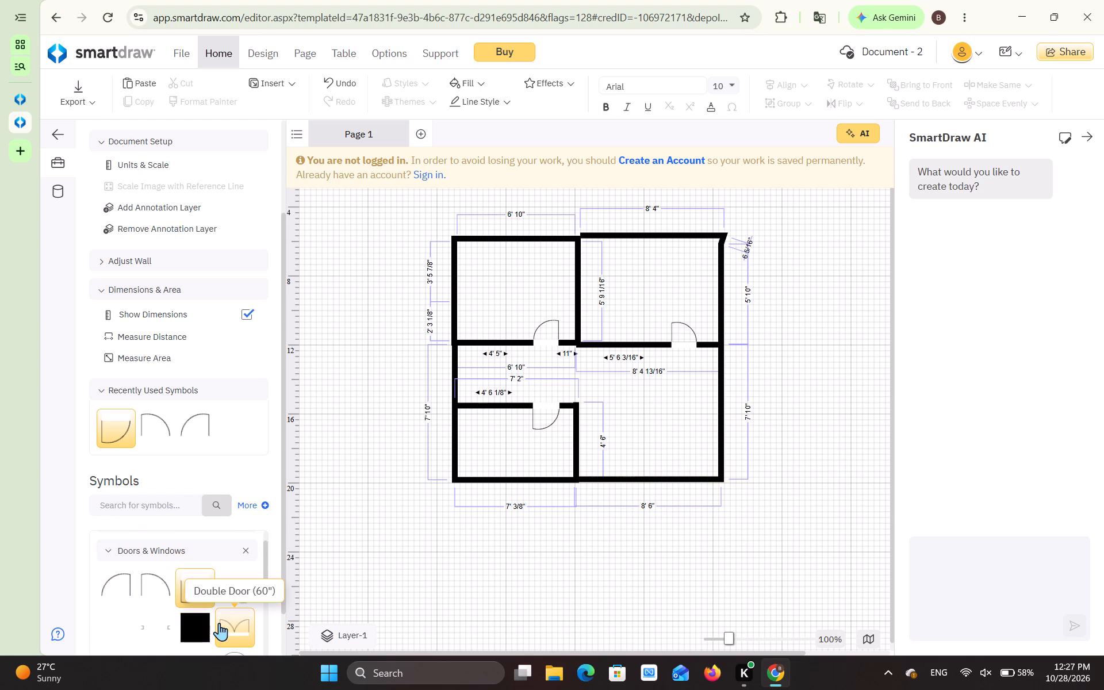
# Place a 60" double door in the lower-right room's bottom wall and shrink it to 3' 2" wide, about 1' 7" from the right end.
pyautogui.moveTo(229, 626); pyautogui.dragTo(673, 469)
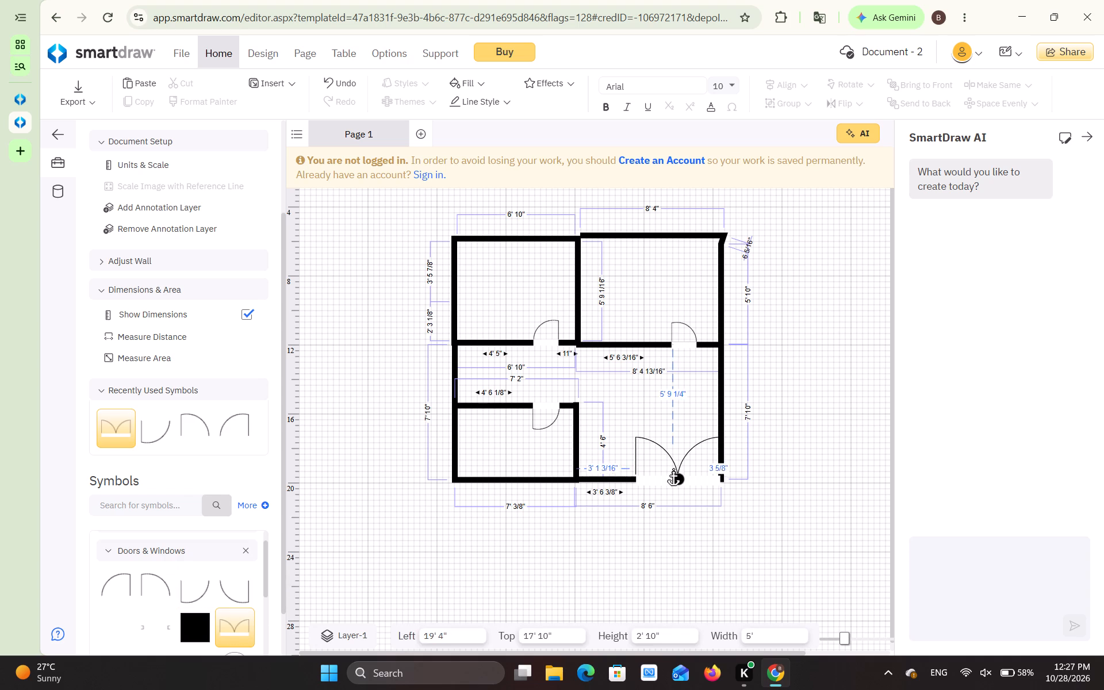
pyautogui.moveTo(673, 469); pyautogui.dragTo(665, 469)
pyautogui.moveTo(624, 435); pyautogui.dragTo(655, 459)
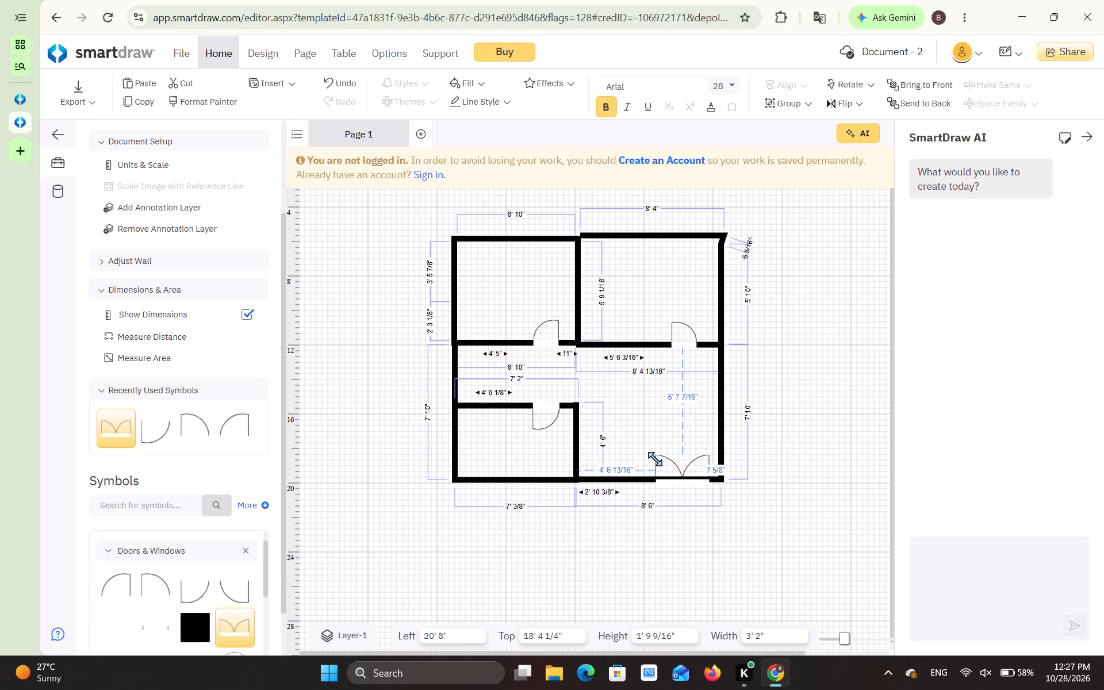
pyautogui.moveTo(655, 459); pyautogui.dragTo(656, 461)
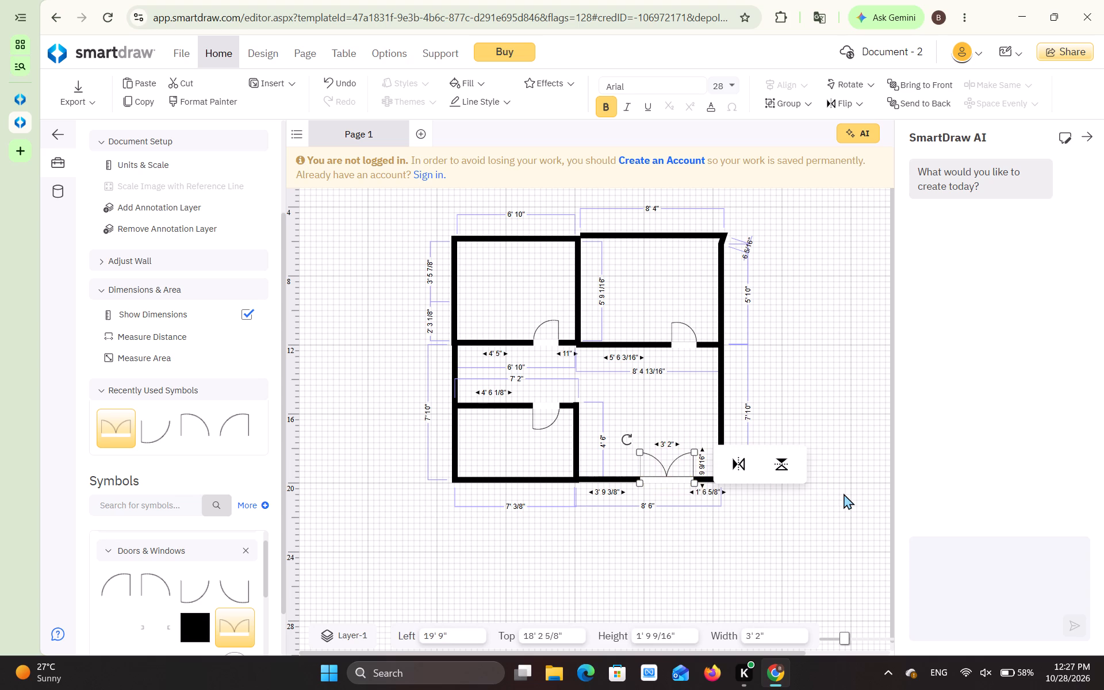
pyautogui.click(844, 493)
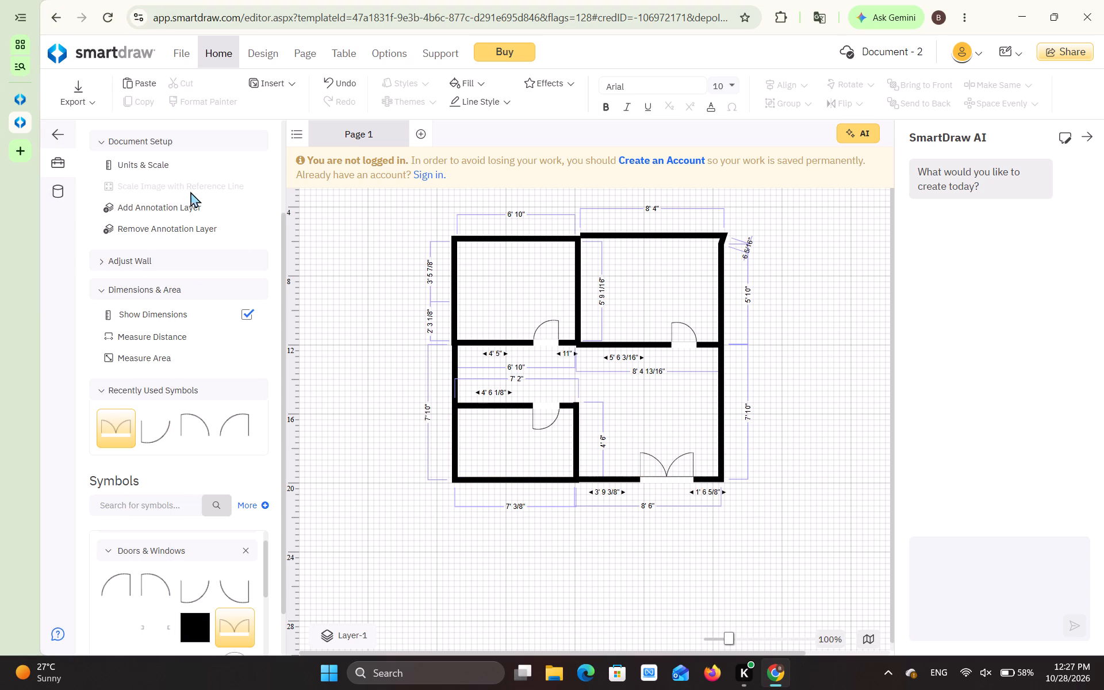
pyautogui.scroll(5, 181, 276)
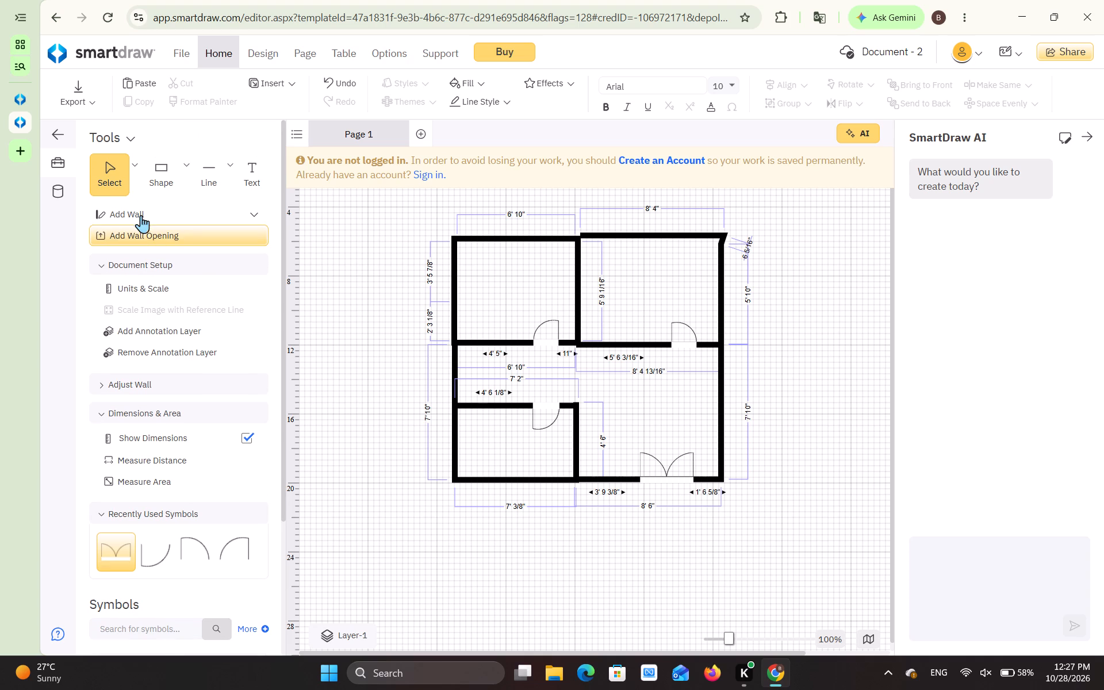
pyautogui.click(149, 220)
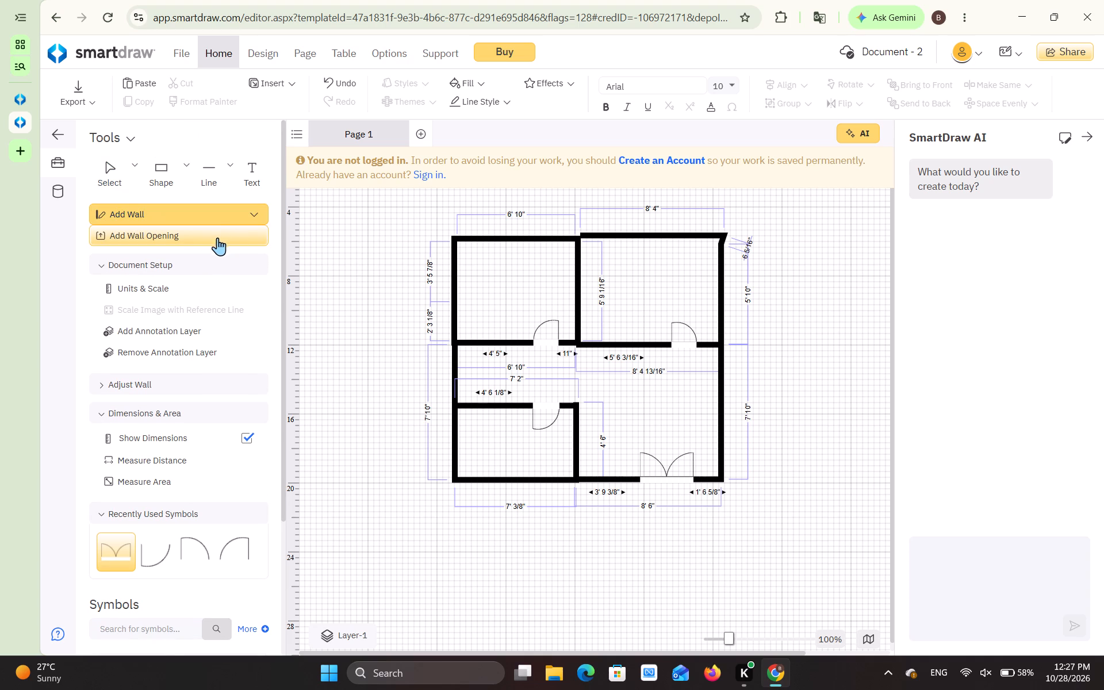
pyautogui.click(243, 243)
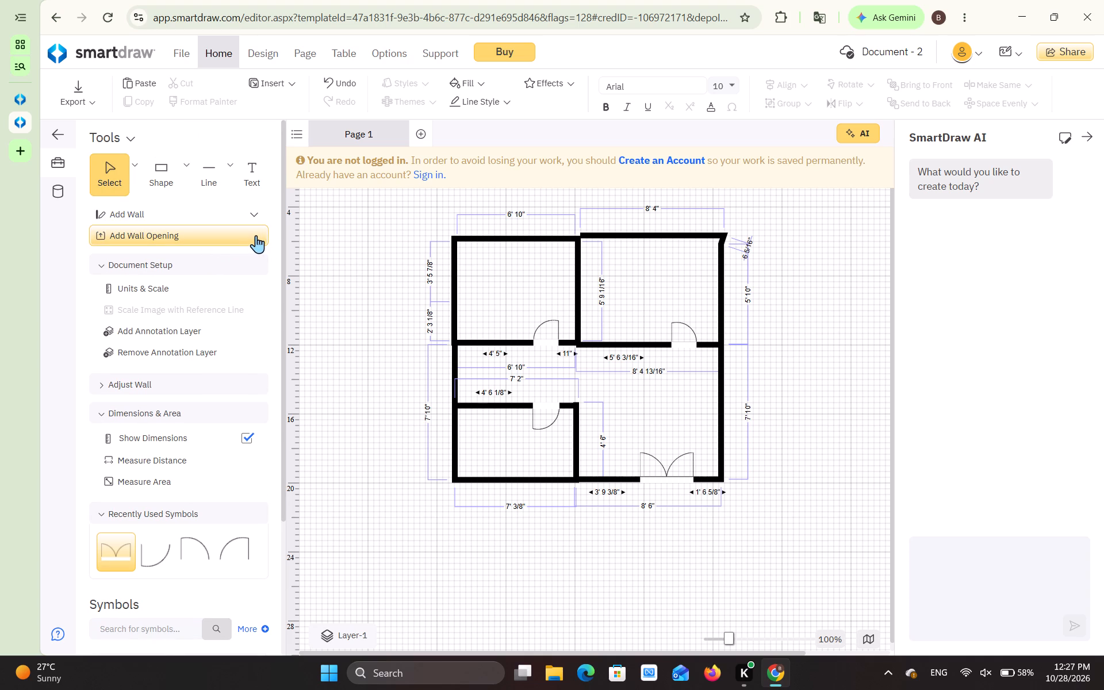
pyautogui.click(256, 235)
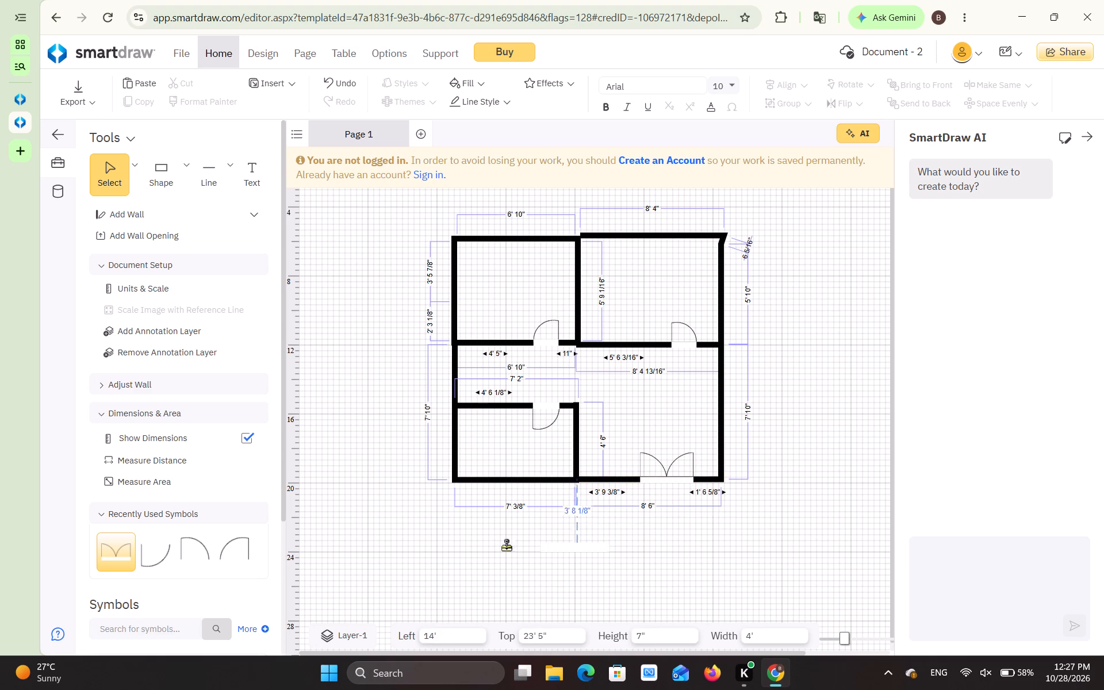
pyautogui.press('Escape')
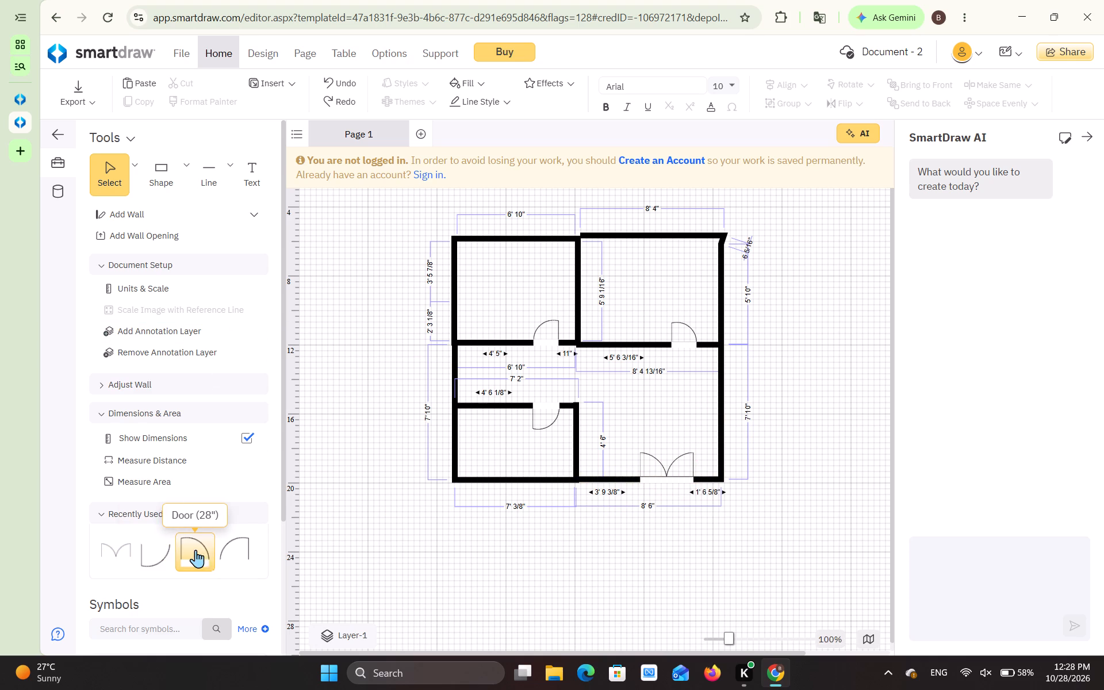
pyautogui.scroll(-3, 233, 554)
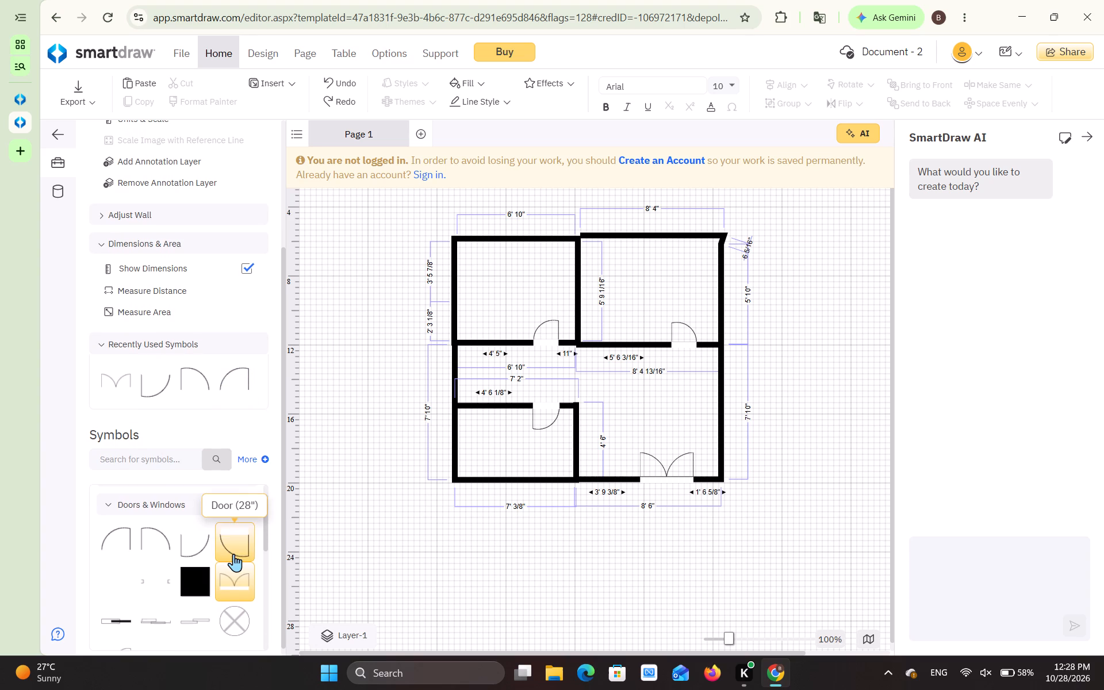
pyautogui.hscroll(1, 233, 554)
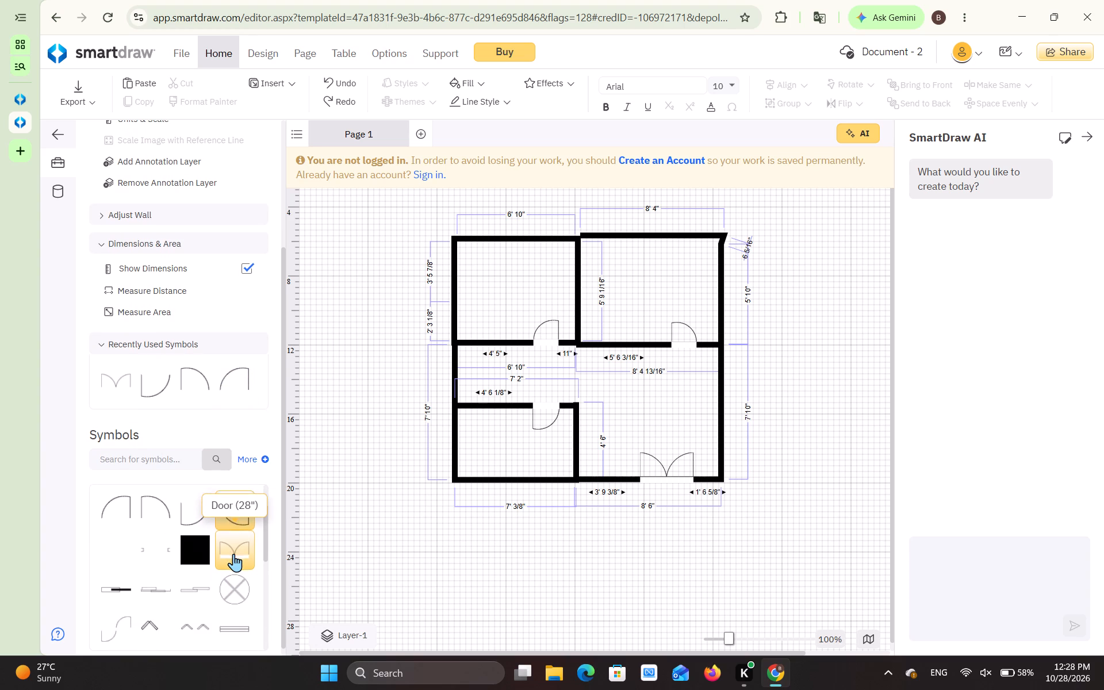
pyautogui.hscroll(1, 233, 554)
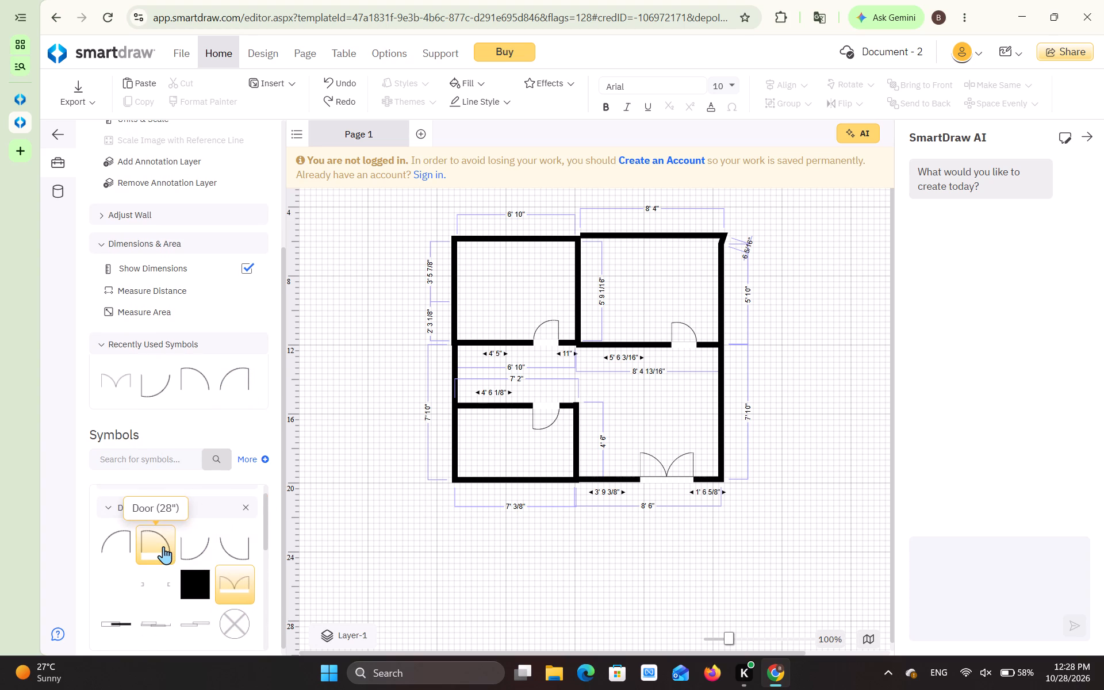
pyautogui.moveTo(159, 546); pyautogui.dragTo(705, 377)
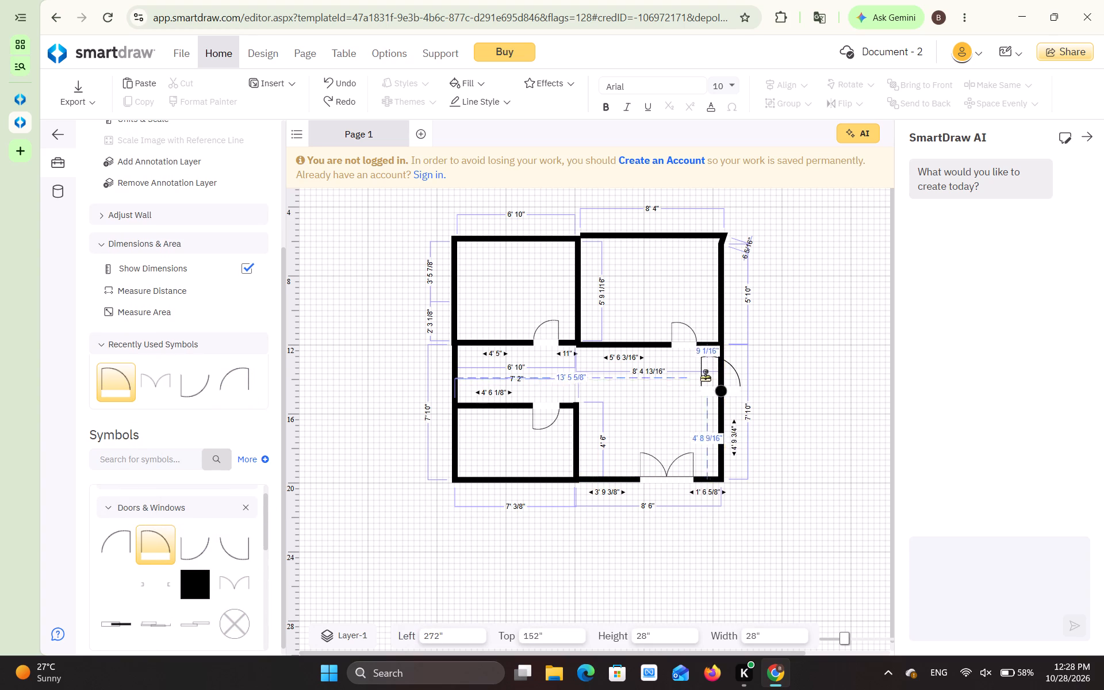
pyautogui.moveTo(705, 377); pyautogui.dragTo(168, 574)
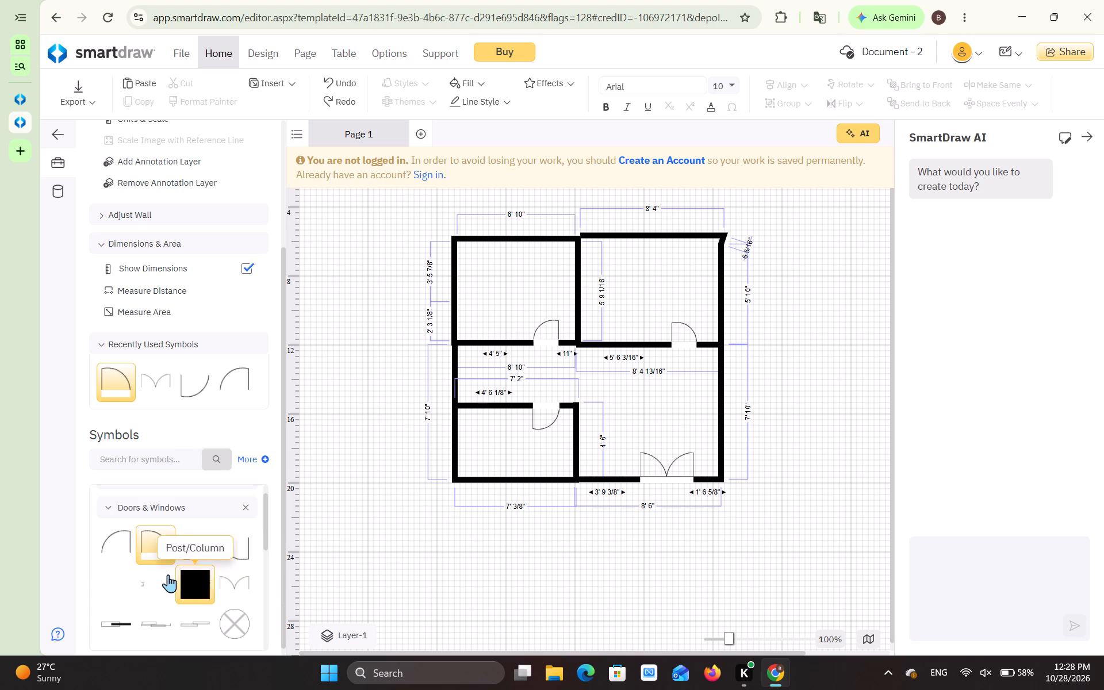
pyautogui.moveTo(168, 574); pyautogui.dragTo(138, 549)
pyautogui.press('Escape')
# Place a 28" door in the lower-right room's right wall, rotate it to fit, and shrink it, about 1' 6" from the wall's upper end.
pyautogui.scroll(-2, 204, 574)
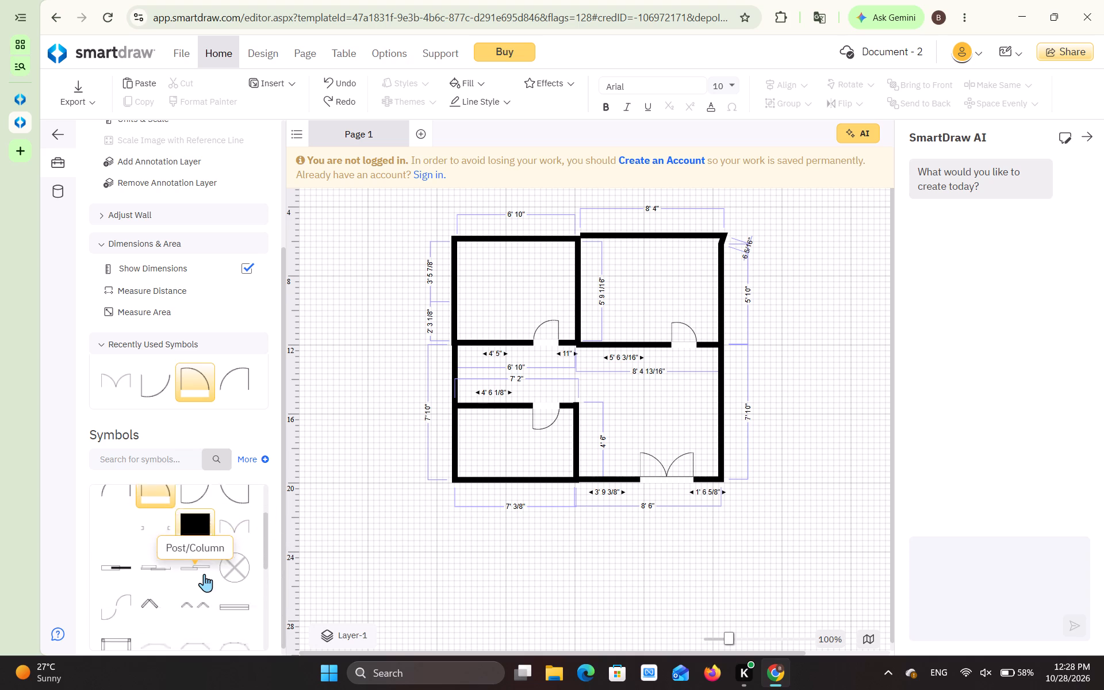
pyautogui.scroll(-2, 204, 574)
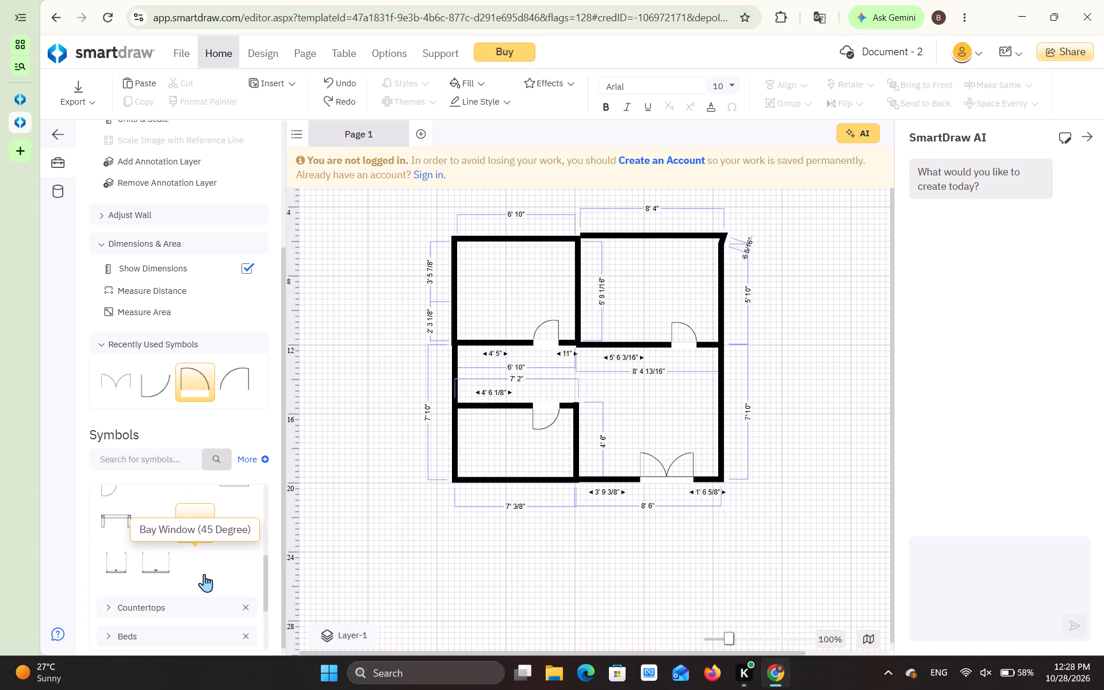
pyautogui.scroll(4, 204, 574)
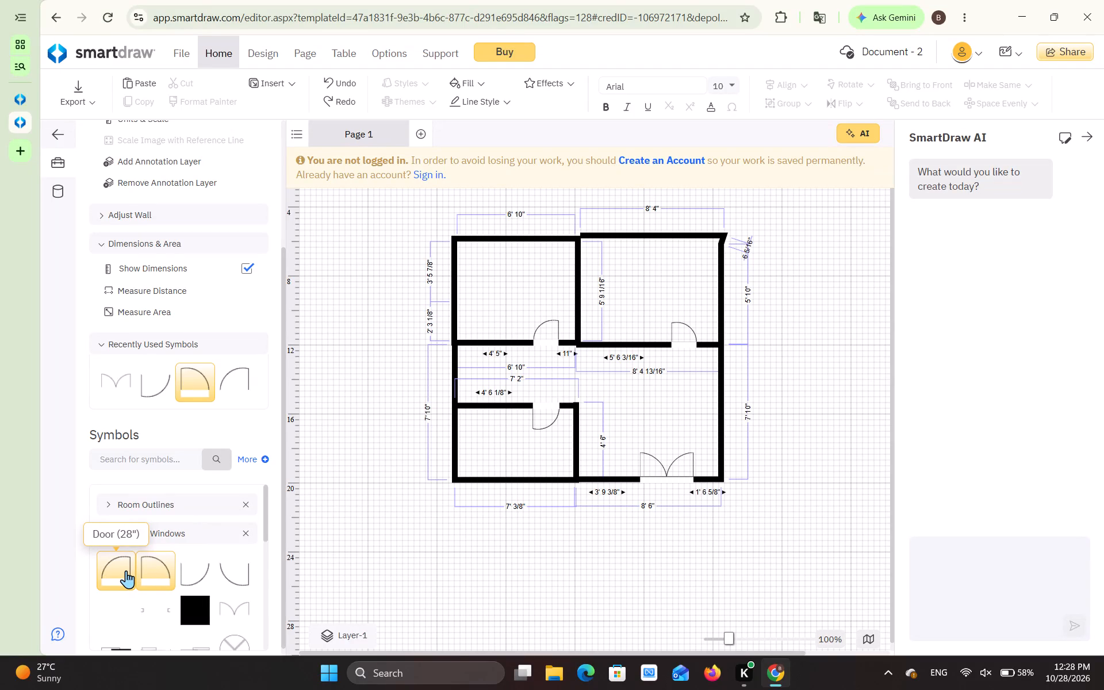
pyautogui.moveTo(125, 570); pyautogui.dragTo(710, 385)
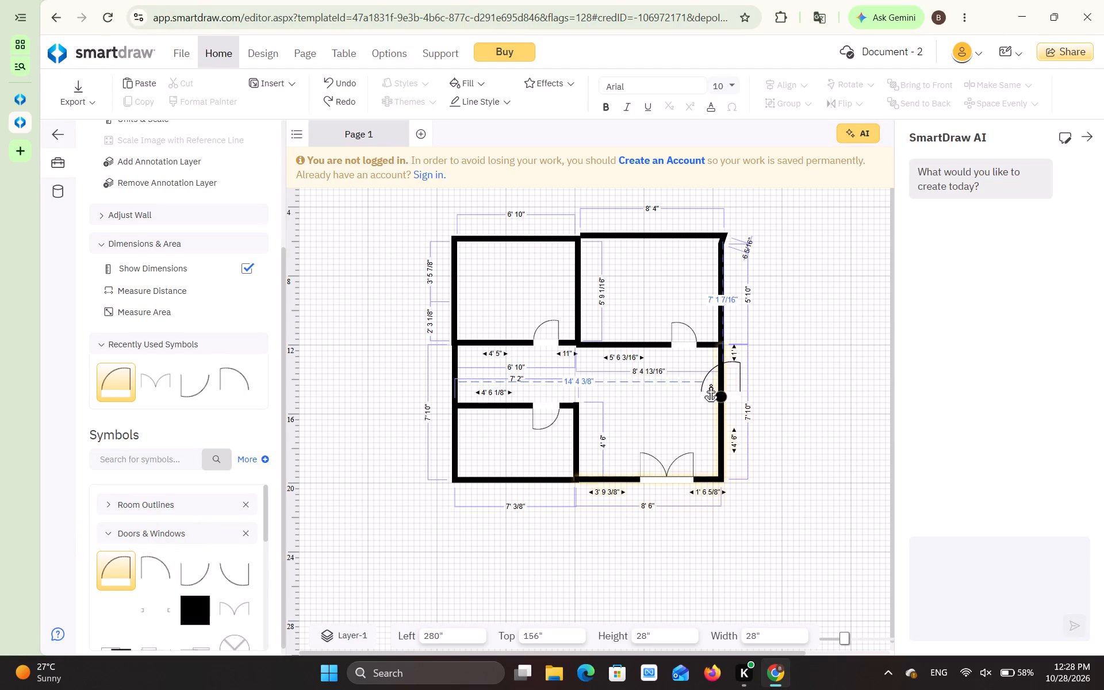
pyautogui.moveTo(710, 385); pyautogui.dragTo(697, 391)
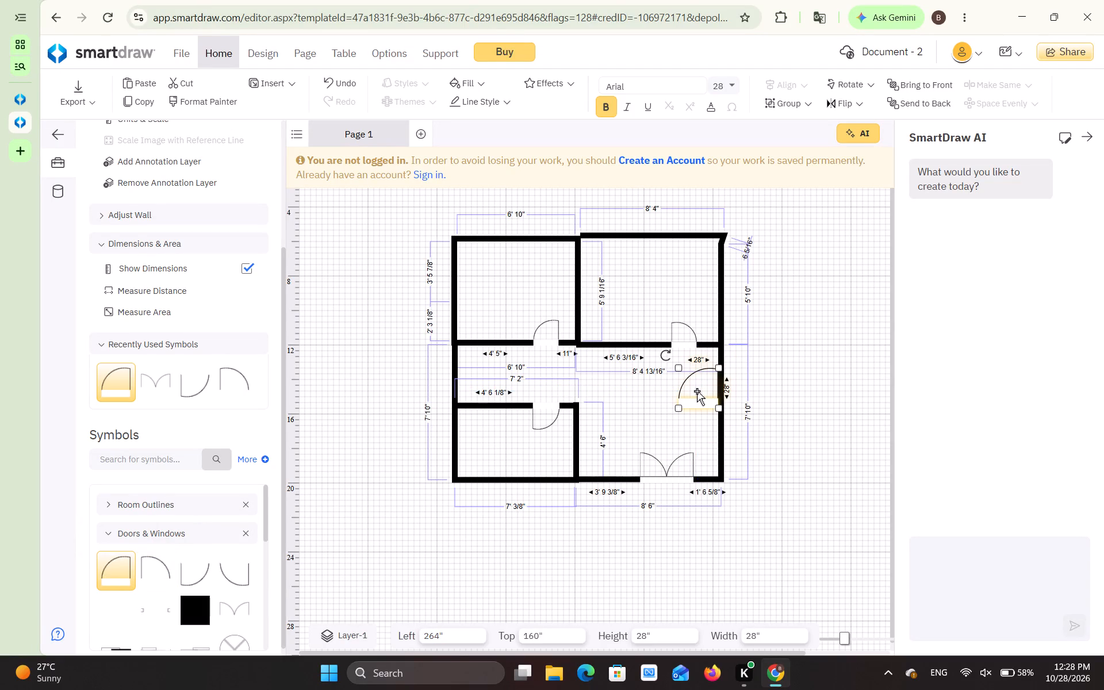
pyautogui.moveTo(668, 357); pyautogui.dragTo(661, 377)
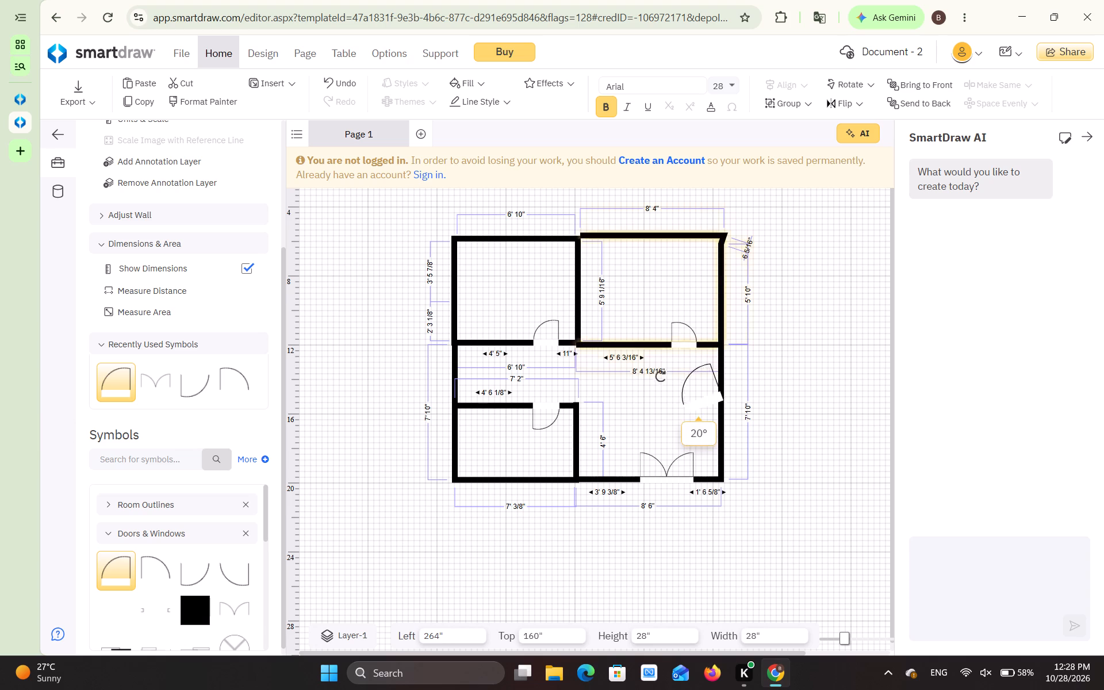
pyautogui.moveTo(661, 377); pyautogui.dragTo(673, 408)
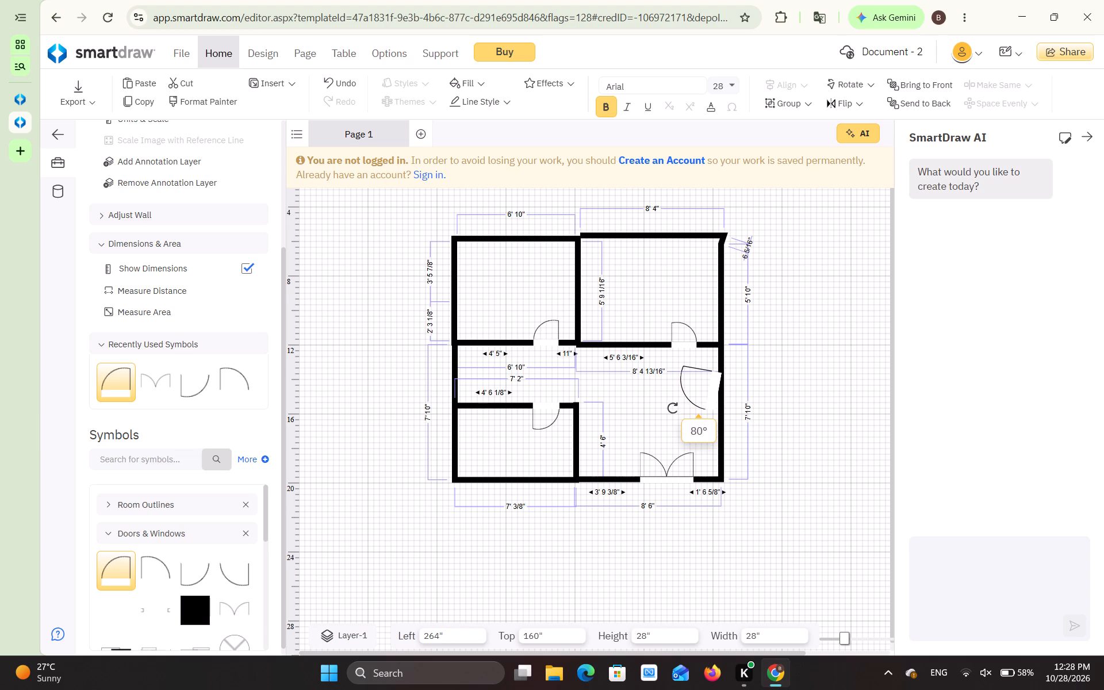
pyautogui.moveTo(673, 408); pyautogui.dragTo(676, 409)
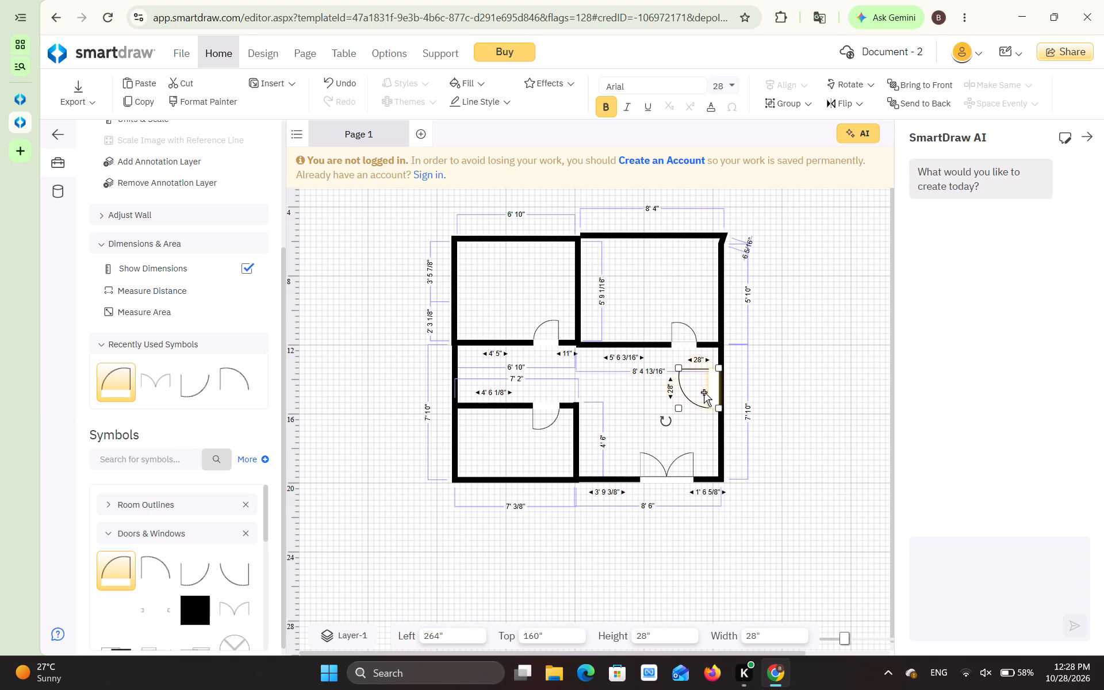
pyautogui.moveTo(704, 392); pyautogui.dragTo(706, 388)
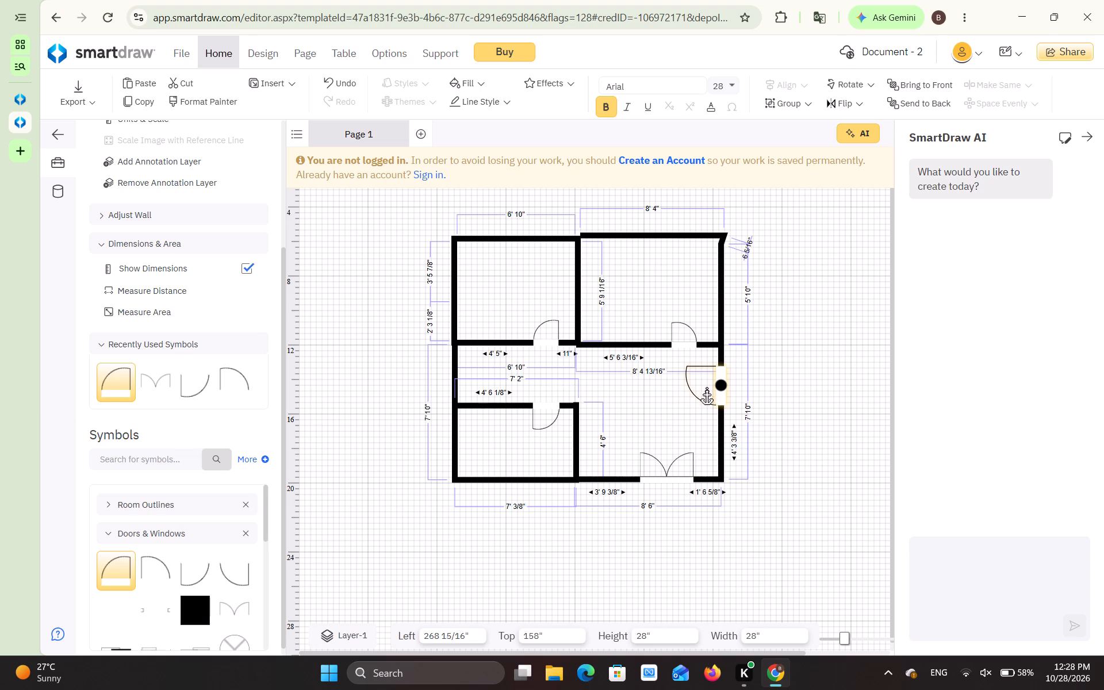
pyautogui.moveTo(706, 388); pyautogui.dragTo(705, 387)
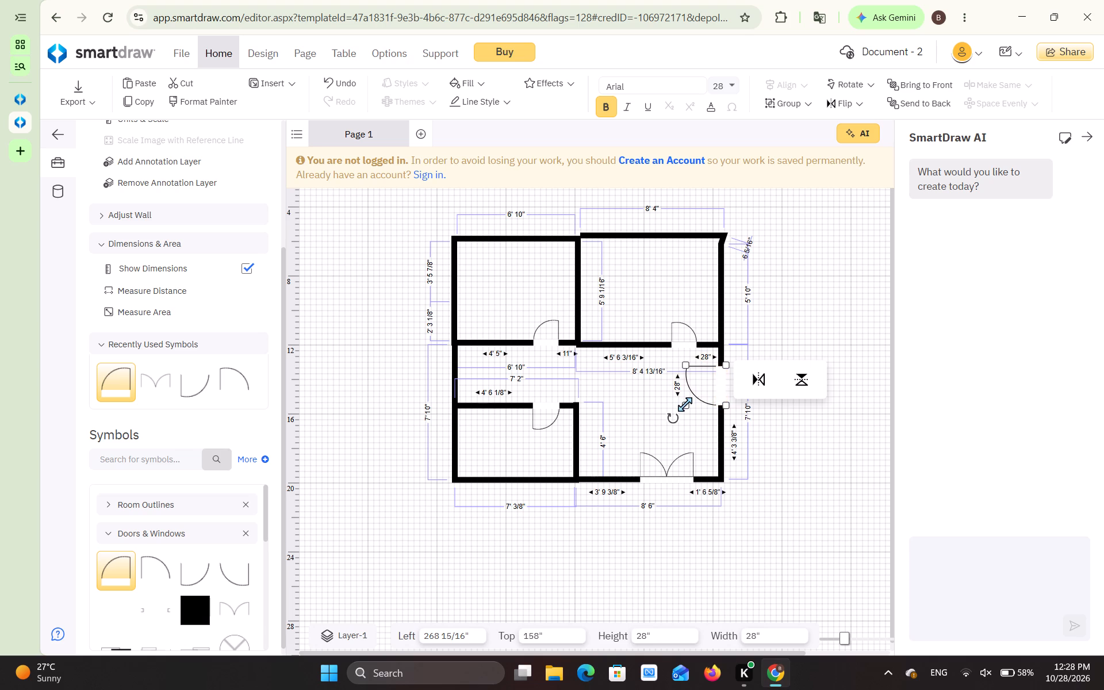
pyautogui.moveTo(685, 404); pyautogui.dragTo(696, 393)
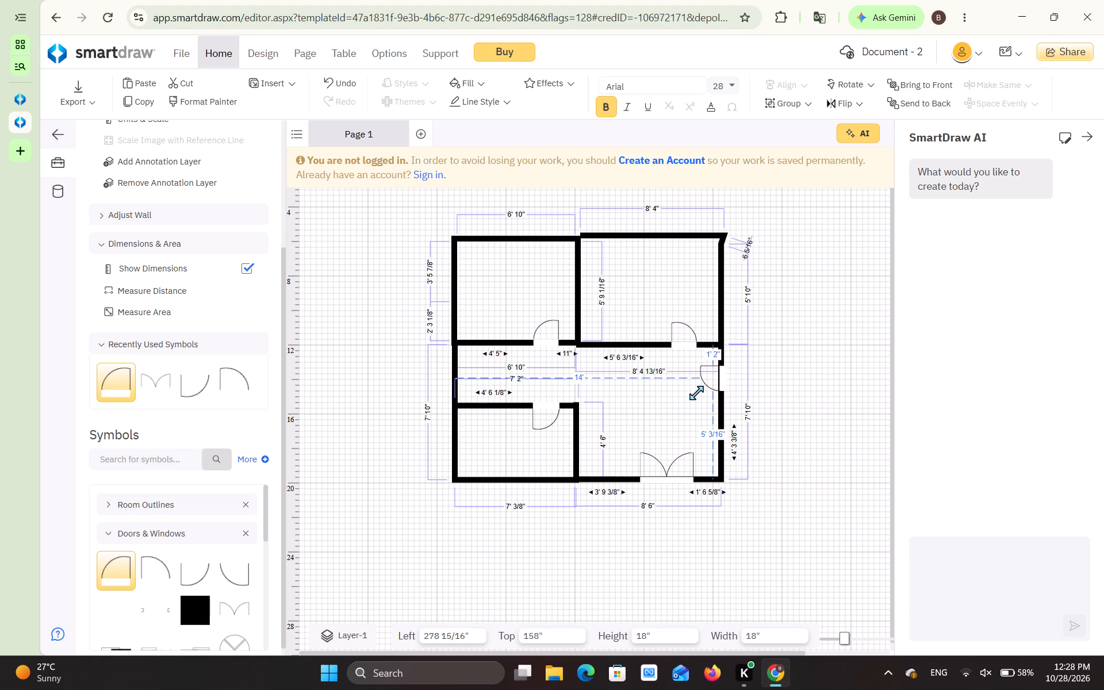
pyautogui.moveTo(696, 393); pyautogui.dragTo(695, 395)
pyautogui.click(829, 425)
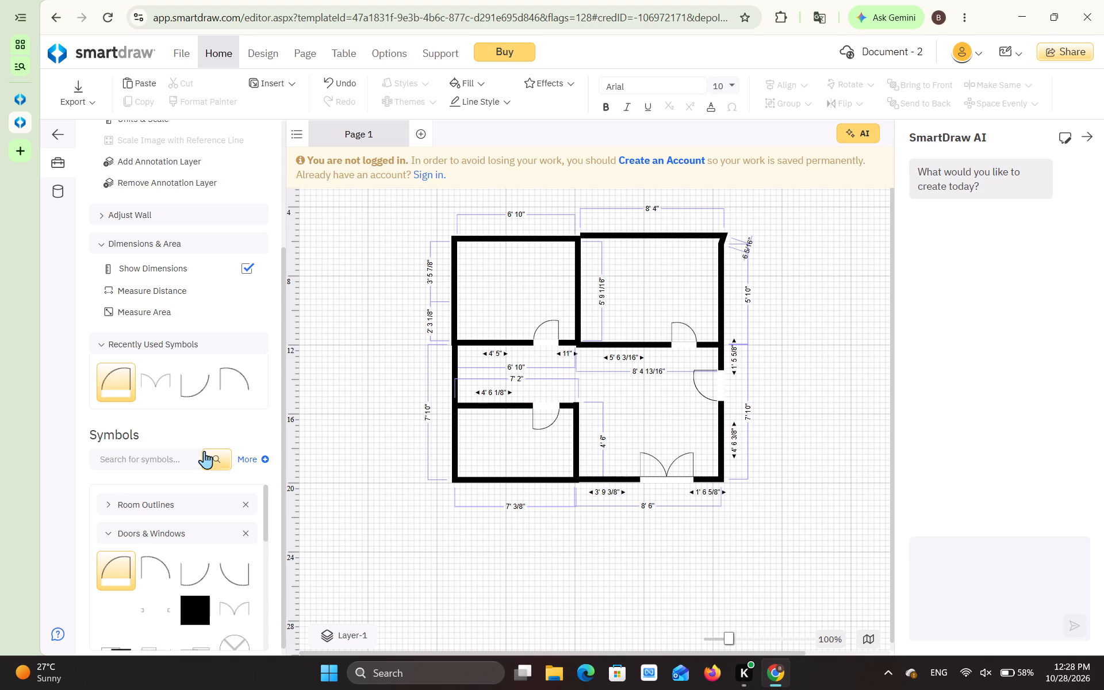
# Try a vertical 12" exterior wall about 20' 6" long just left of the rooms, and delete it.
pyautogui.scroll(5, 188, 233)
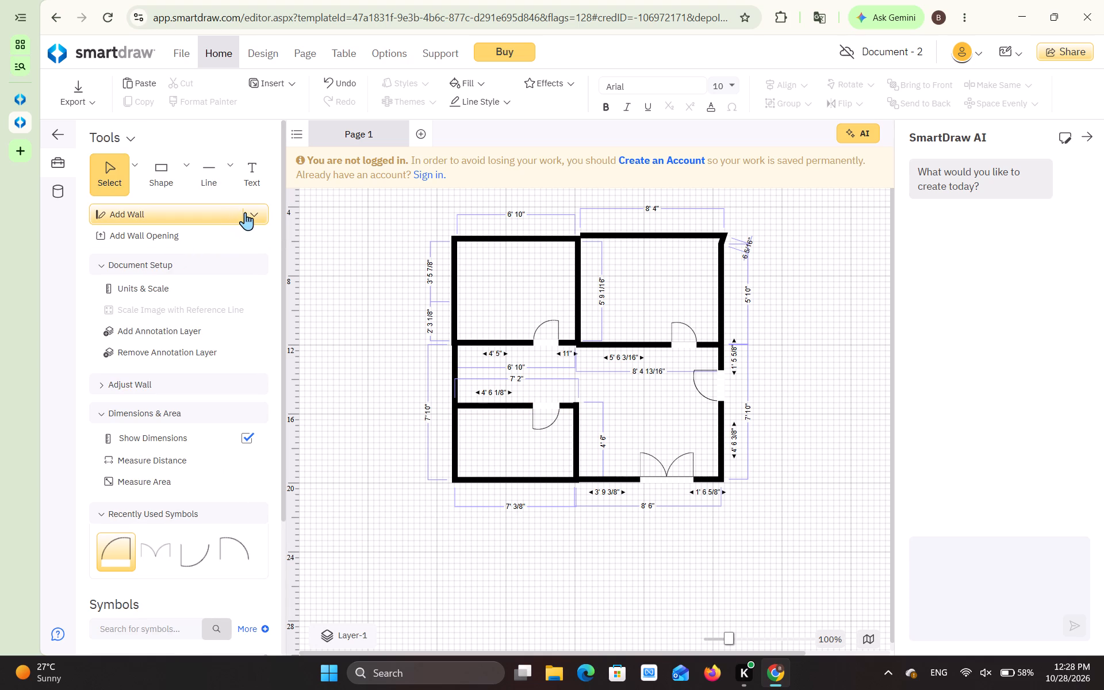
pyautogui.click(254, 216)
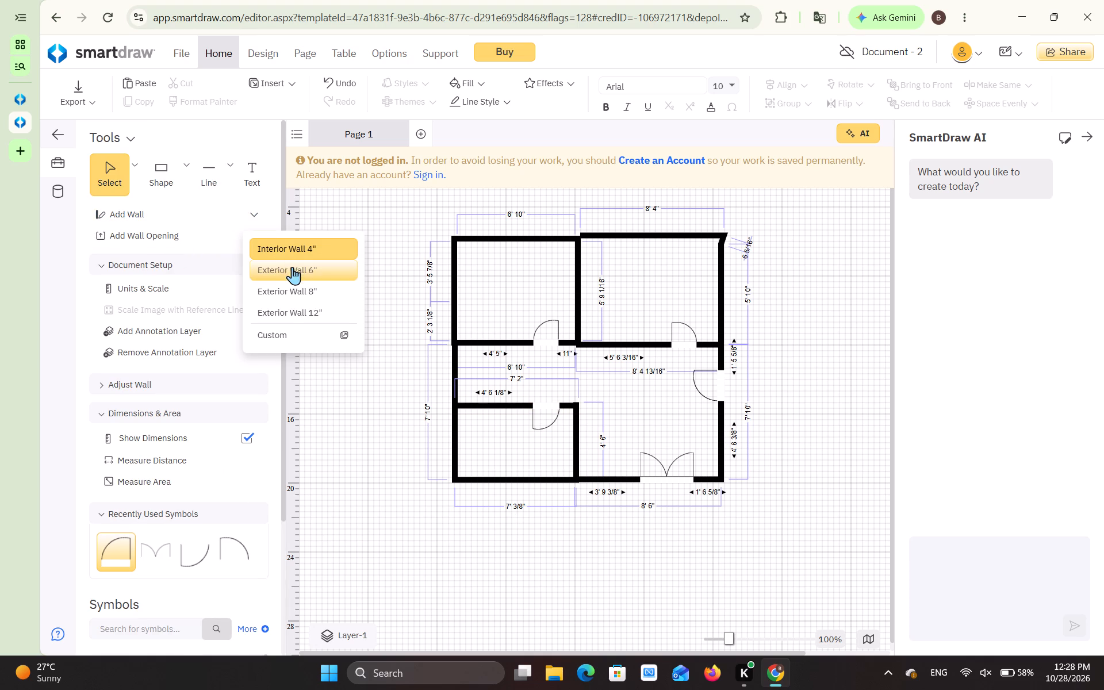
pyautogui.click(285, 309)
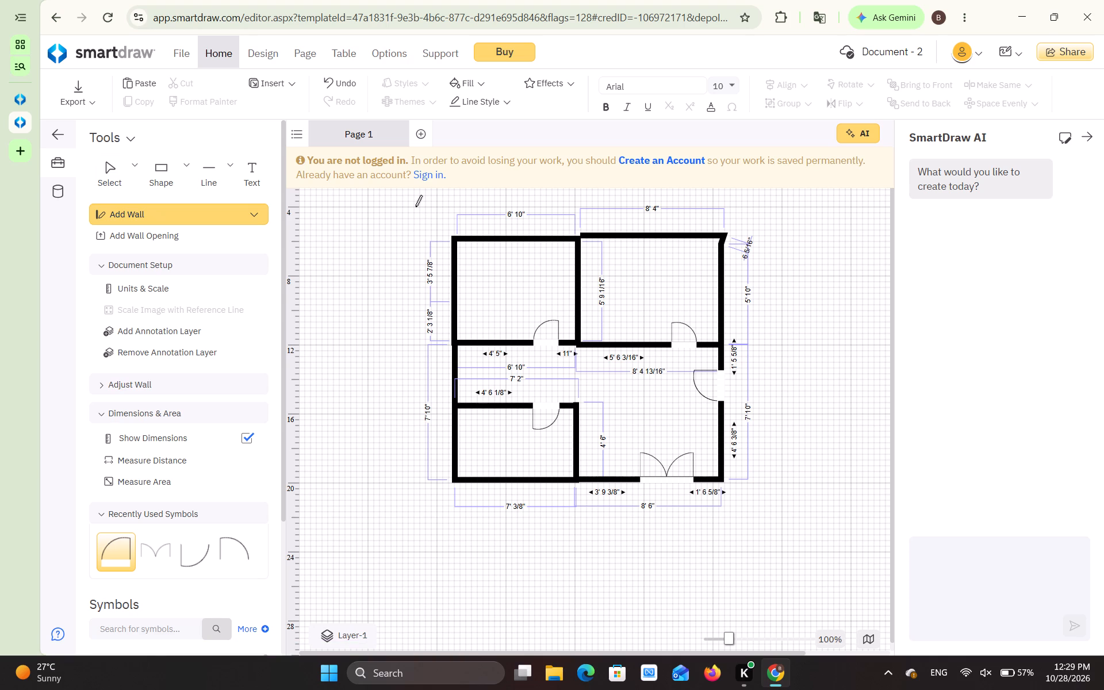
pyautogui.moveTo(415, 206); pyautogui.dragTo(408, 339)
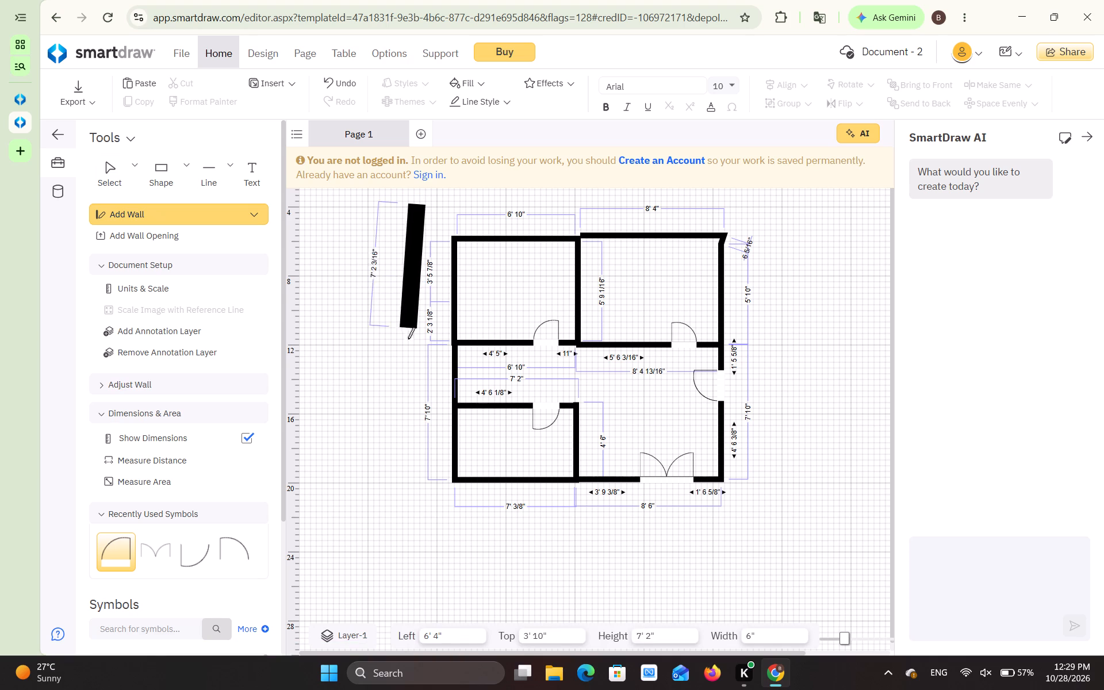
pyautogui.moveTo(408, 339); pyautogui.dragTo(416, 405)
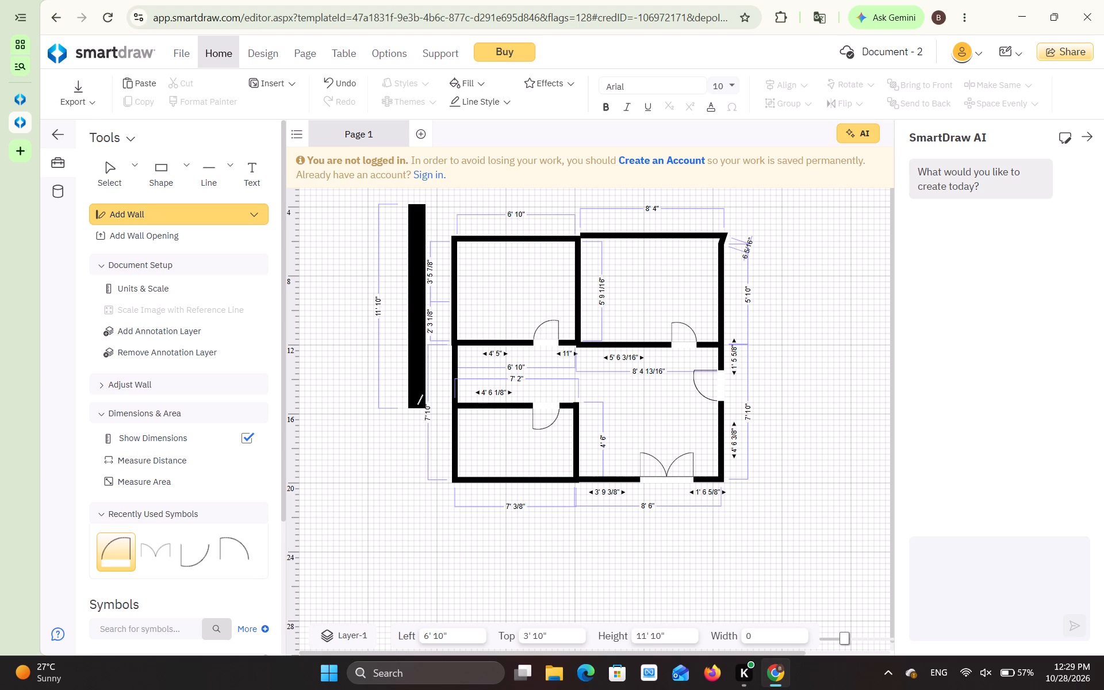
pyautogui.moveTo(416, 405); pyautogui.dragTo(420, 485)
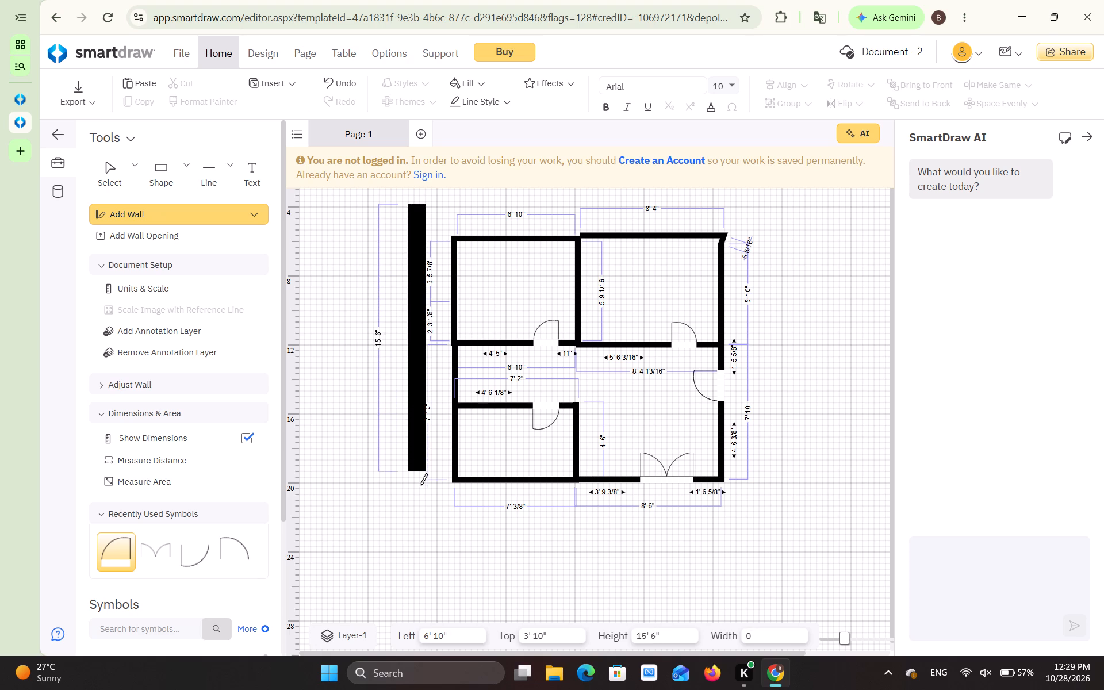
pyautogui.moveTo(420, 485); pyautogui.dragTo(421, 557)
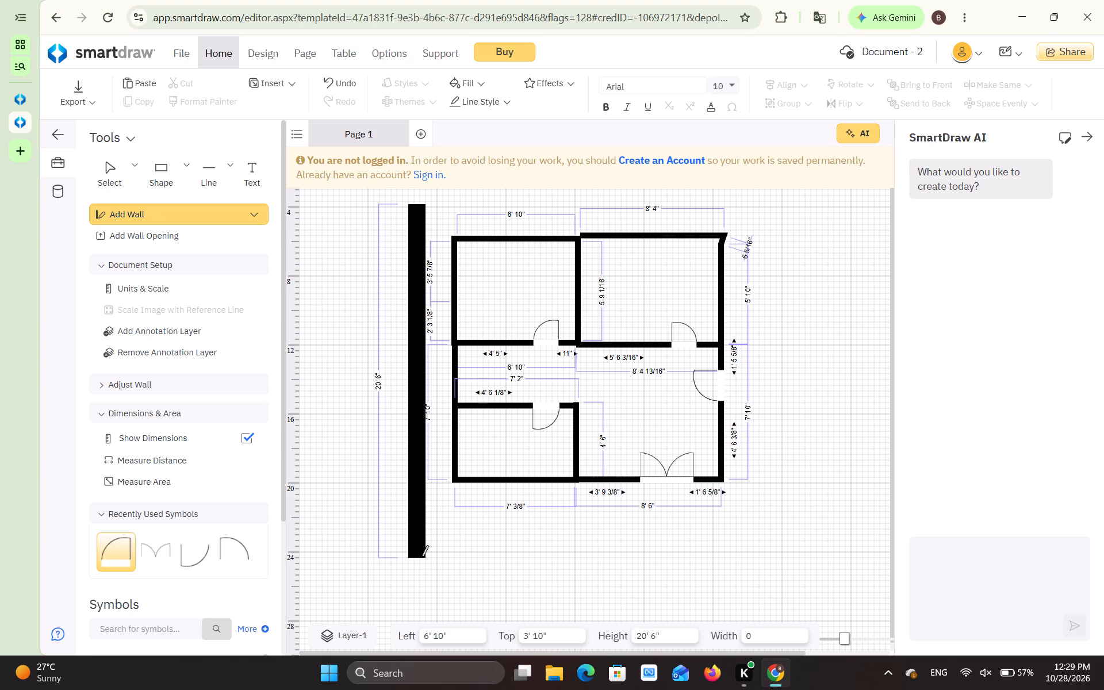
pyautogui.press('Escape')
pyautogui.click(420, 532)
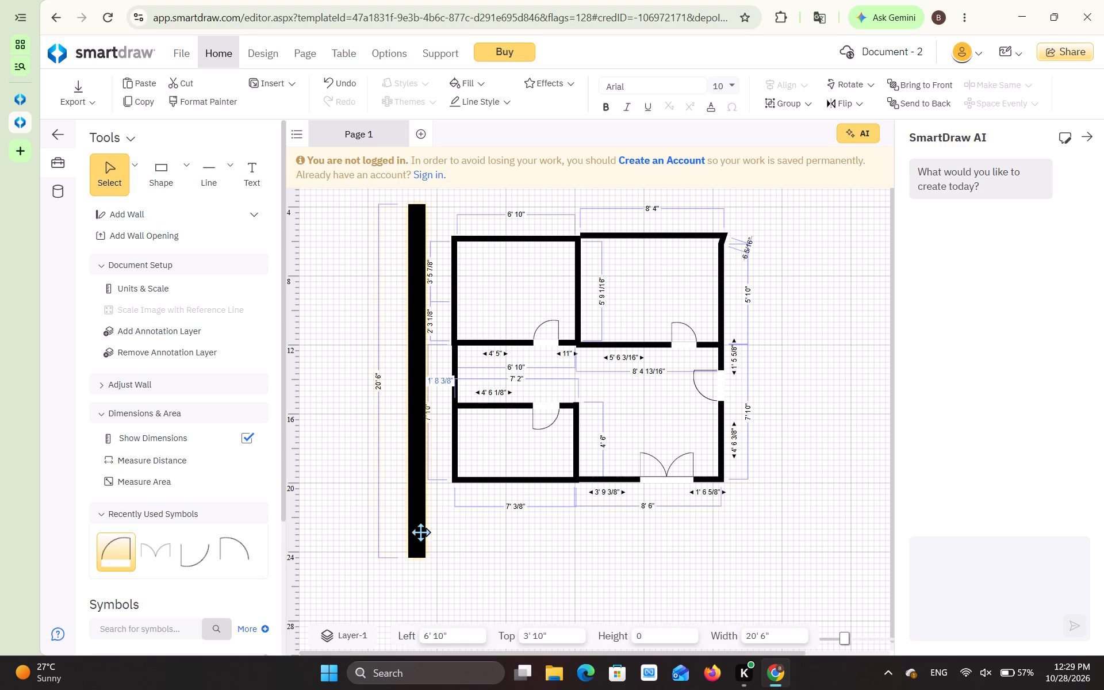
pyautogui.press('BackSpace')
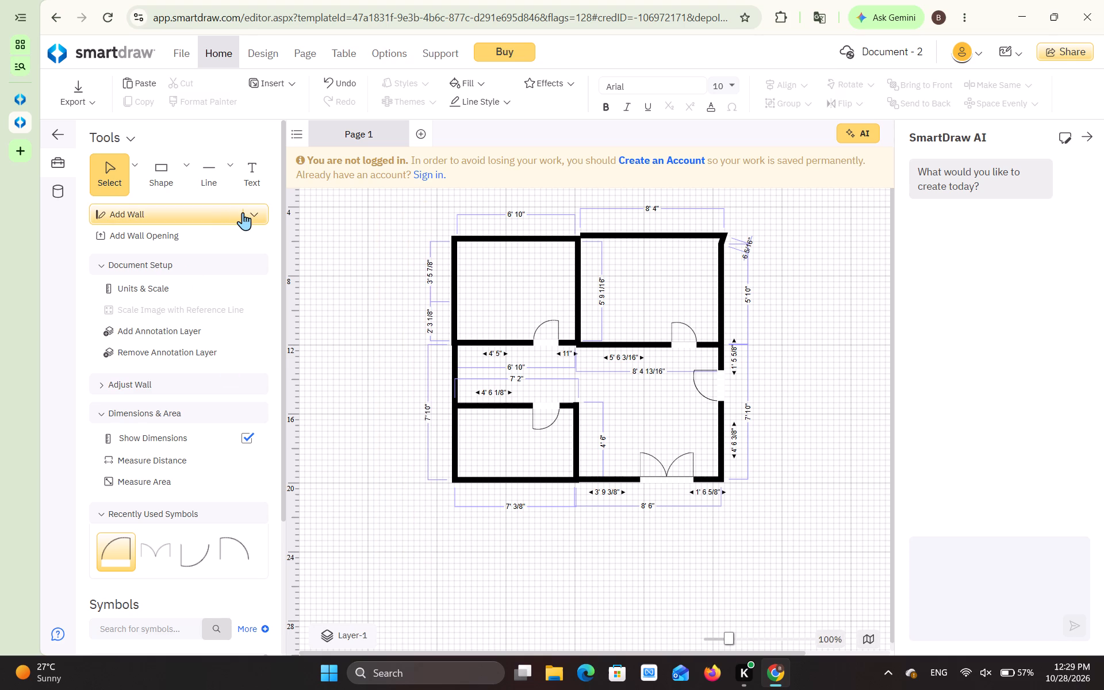
# Draw 8" exterior walls along the left and top of the rooms, about 23' 8" high and 26' wide, joined at the upper-left corner.
pyautogui.click(243, 212)
pyautogui.click(308, 296)
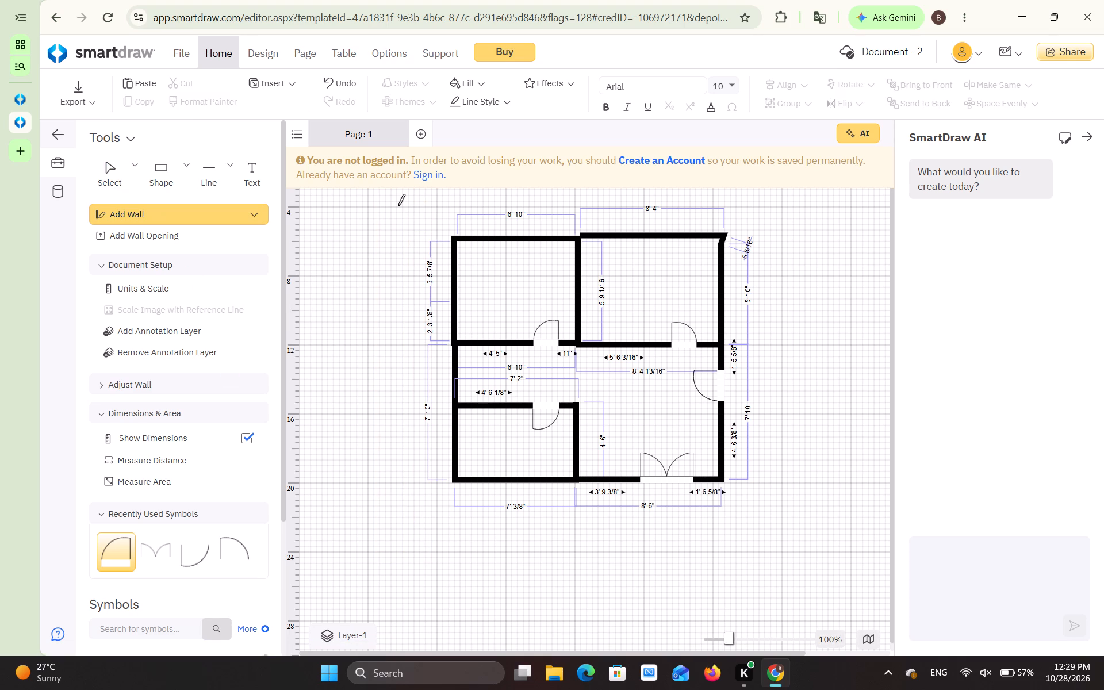
pyautogui.moveTo(402, 208); pyautogui.dragTo(412, 476)
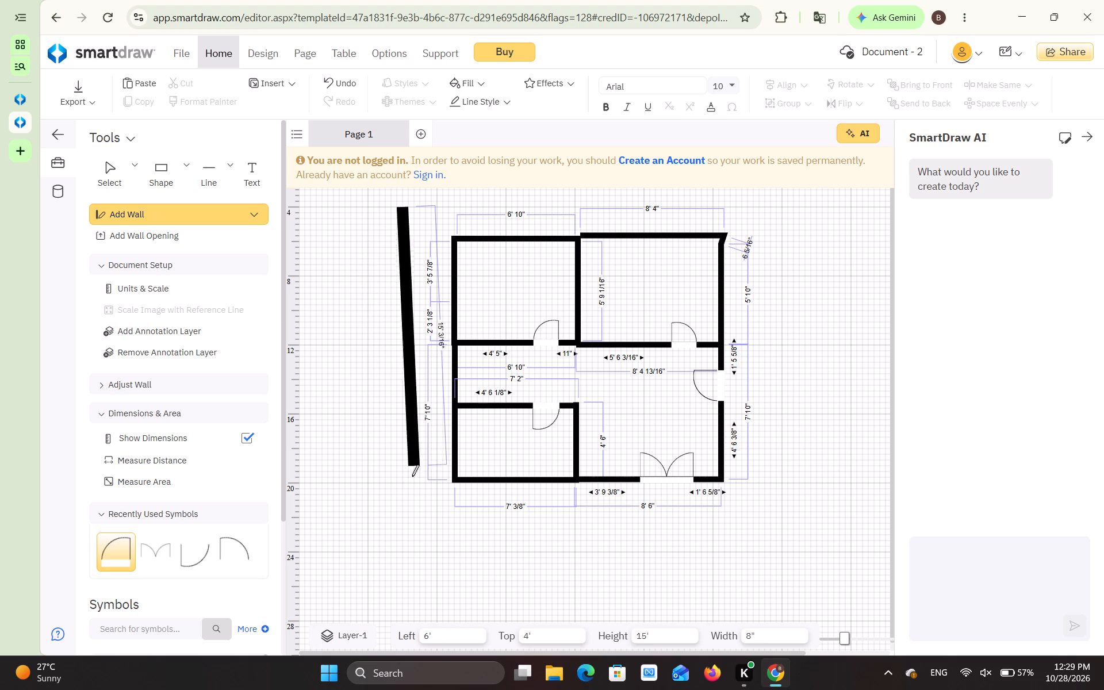
pyautogui.moveTo(412, 476); pyautogui.dragTo(415, 603)
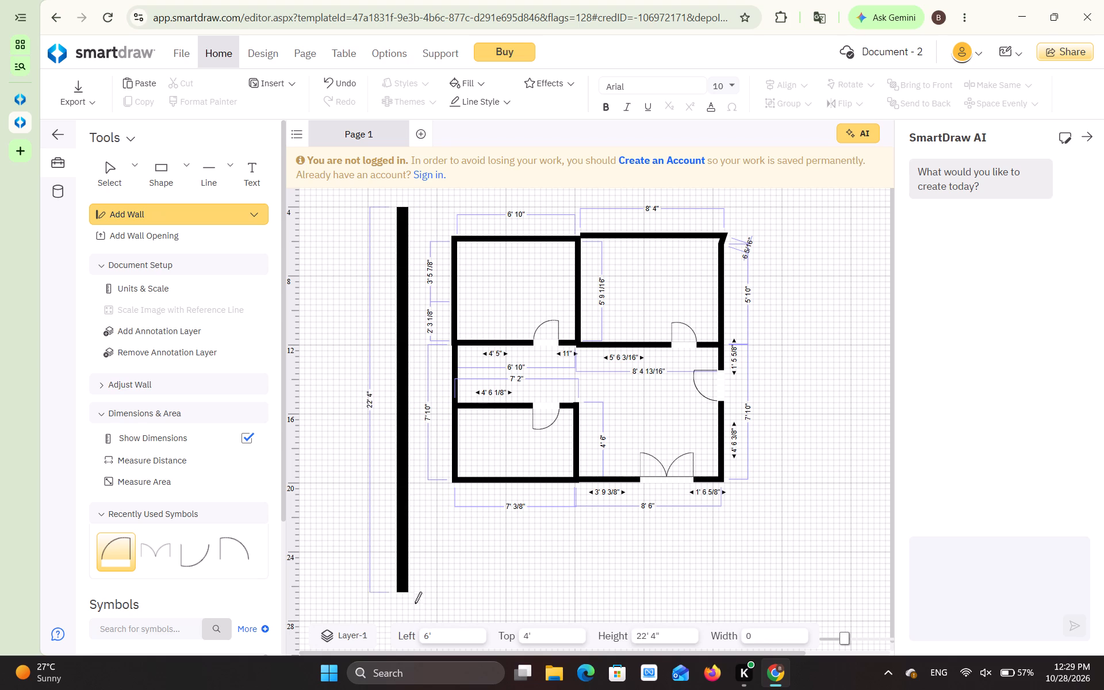
pyautogui.moveTo(415, 603); pyautogui.dragTo(413, 612)
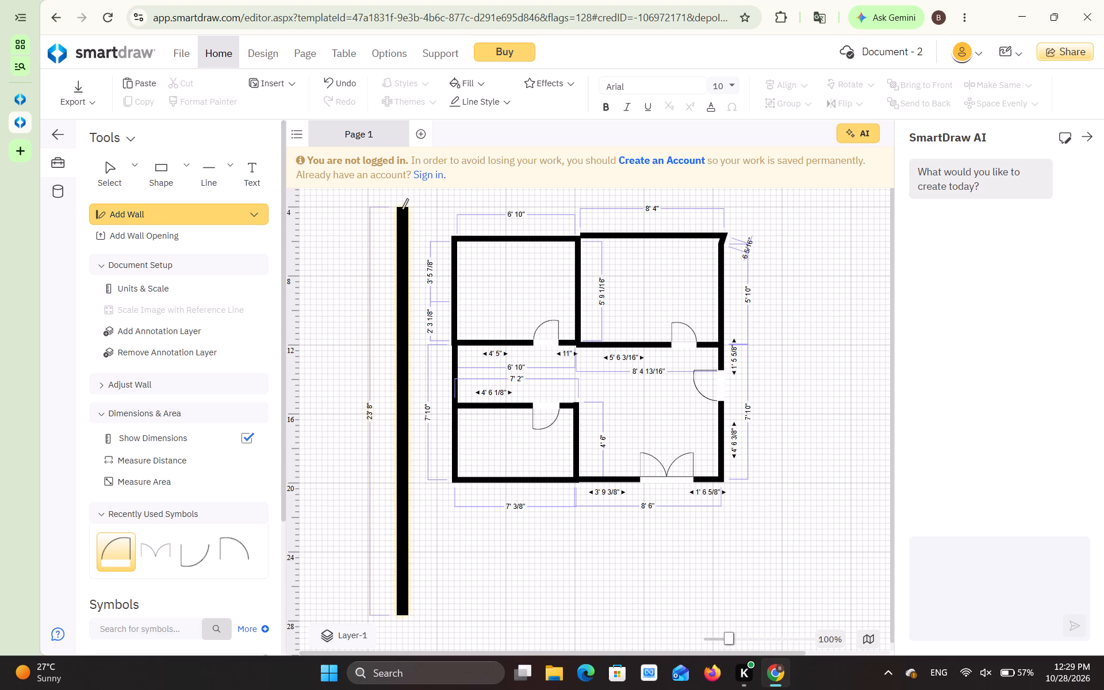
pyautogui.moveTo(401, 210); pyautogui.dragTo(715, 212)
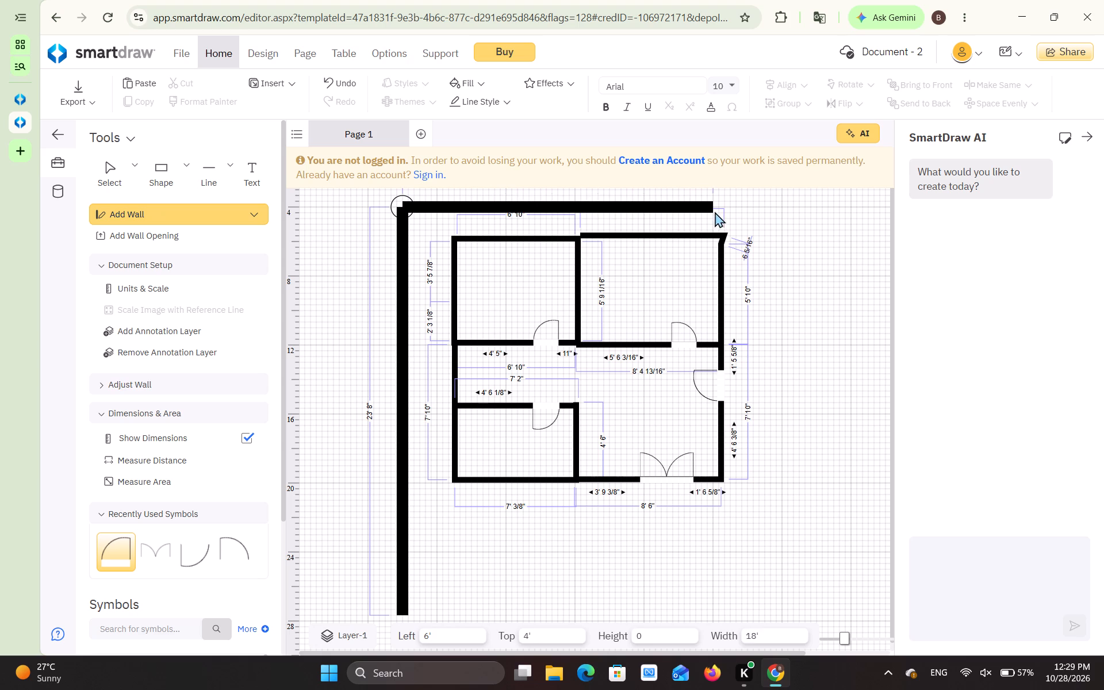
pyautogui.moveTo(715, 212); pyautogui.dragTo(857, 218)
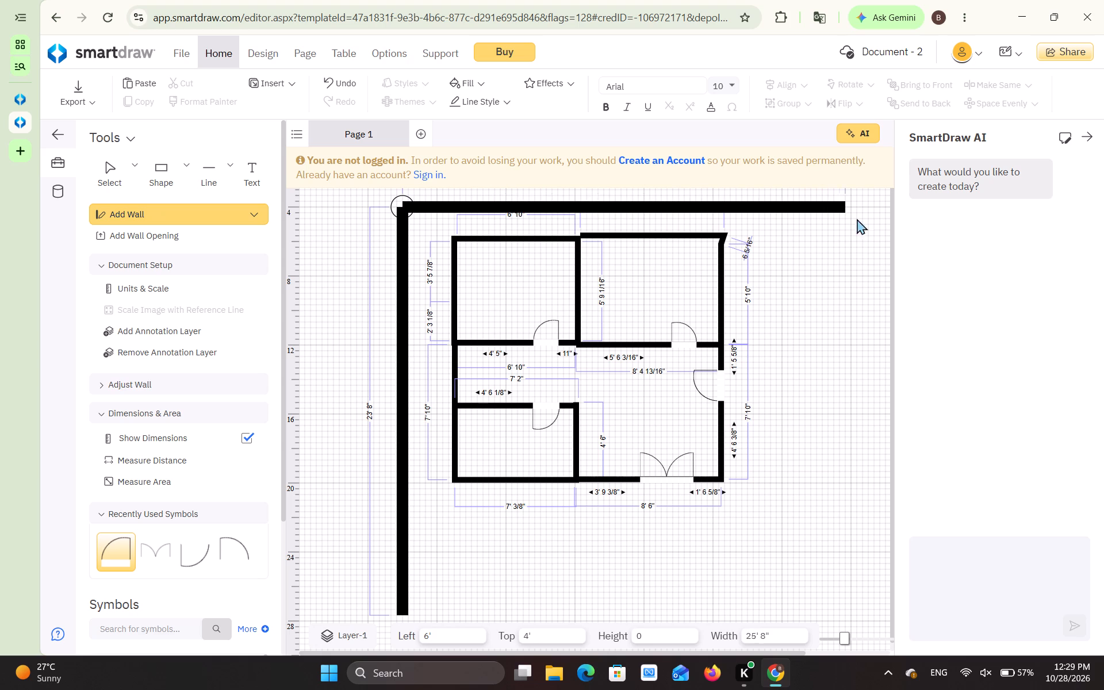
pyautogui.moveTo(857, 218); pyautogui.dragTo(852, 223)
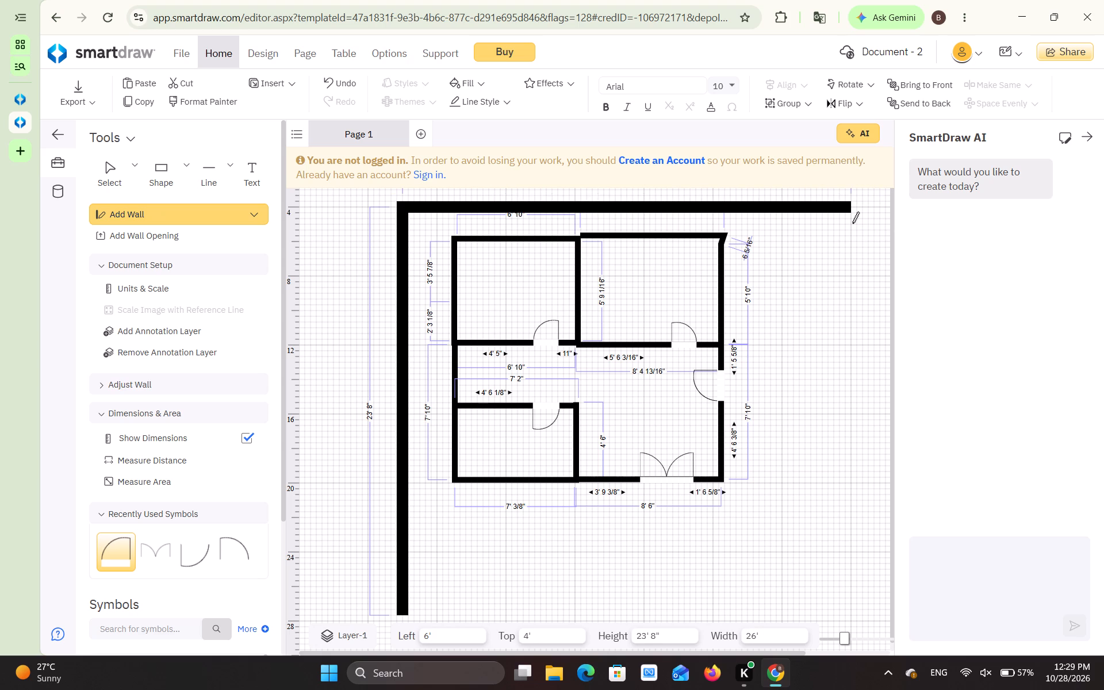
# Close the exterior outline with a right wall about 23' 8" long and a bottom wall about 26' long.
pyautogui.moveTo(846, 208); pyautogui.dragTo(844, 449)
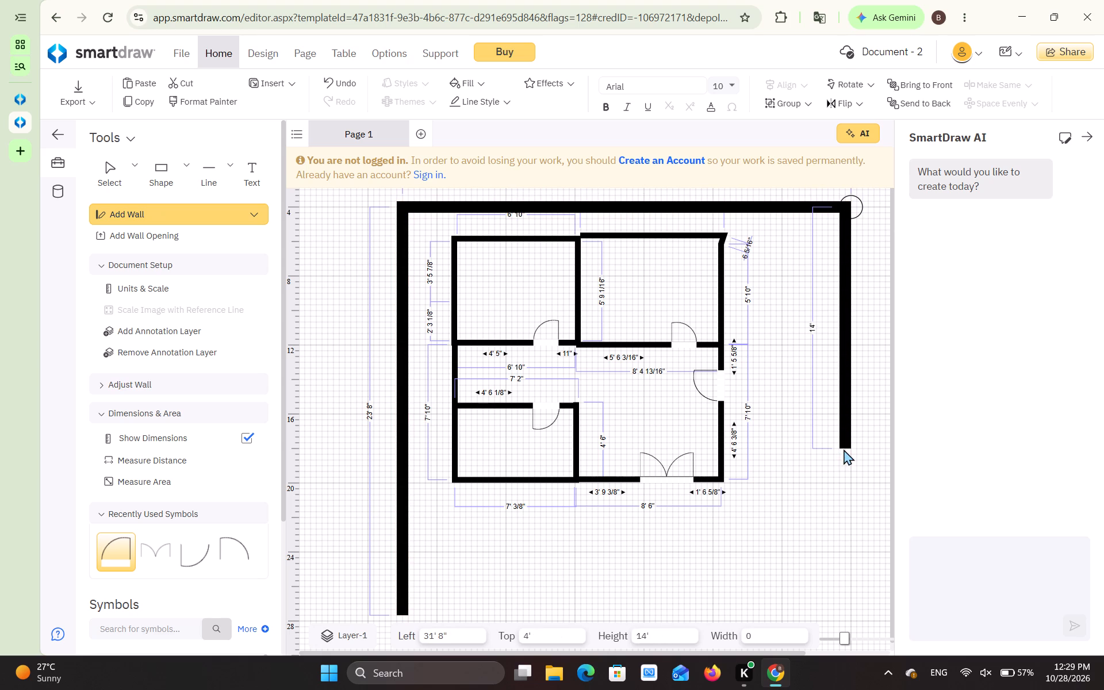
pyautogui.moveTo(844, 449); pyautogui.dragTo(831, 571)
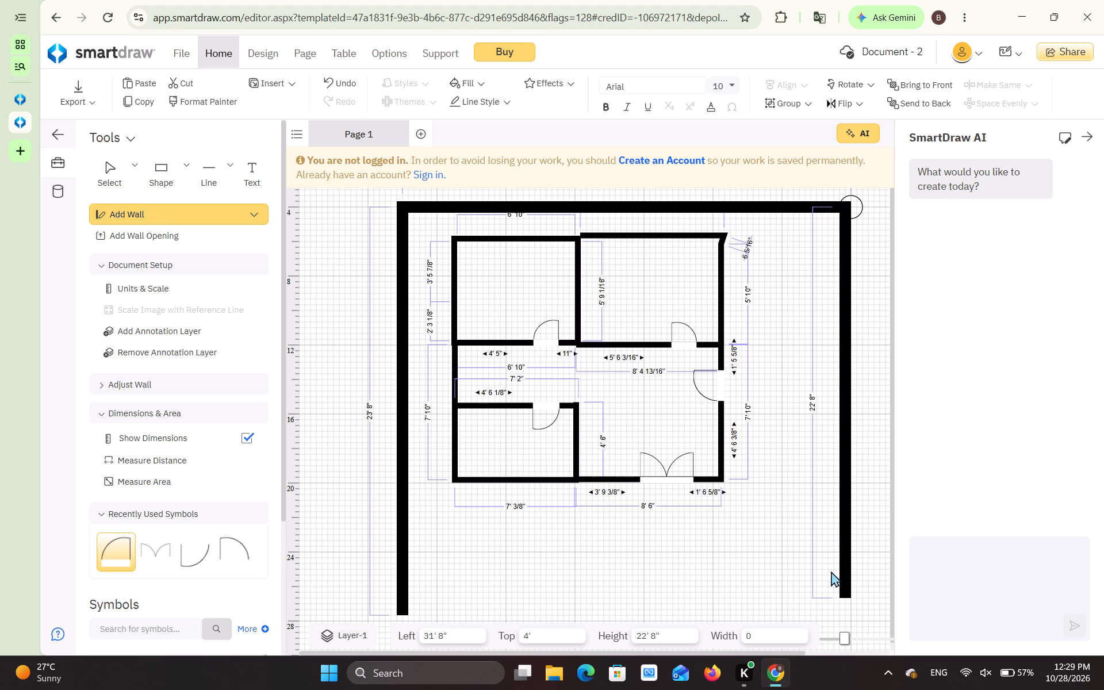
pyautogui.moveTo(831, 571); pyautogui.dragTo(834, 630)
pyautogui.moveTo(834, 630); pyautogui.dragTo(834, 613)
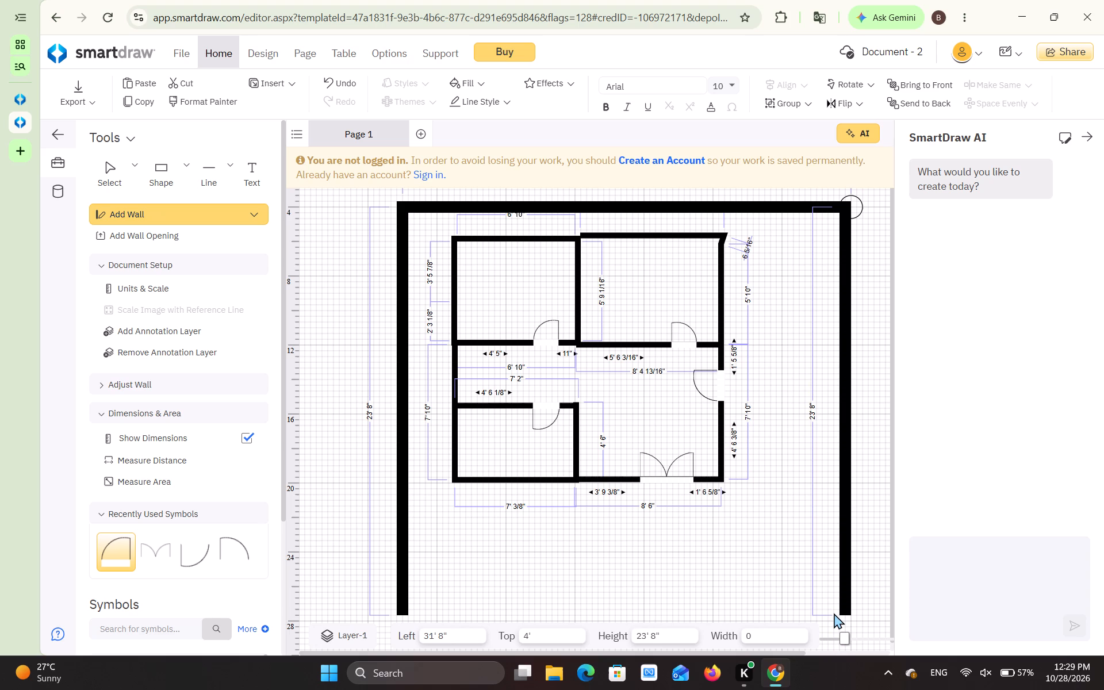
pyautogui.moveTo(834, 613); pyautogui.dragTo(834, 612)
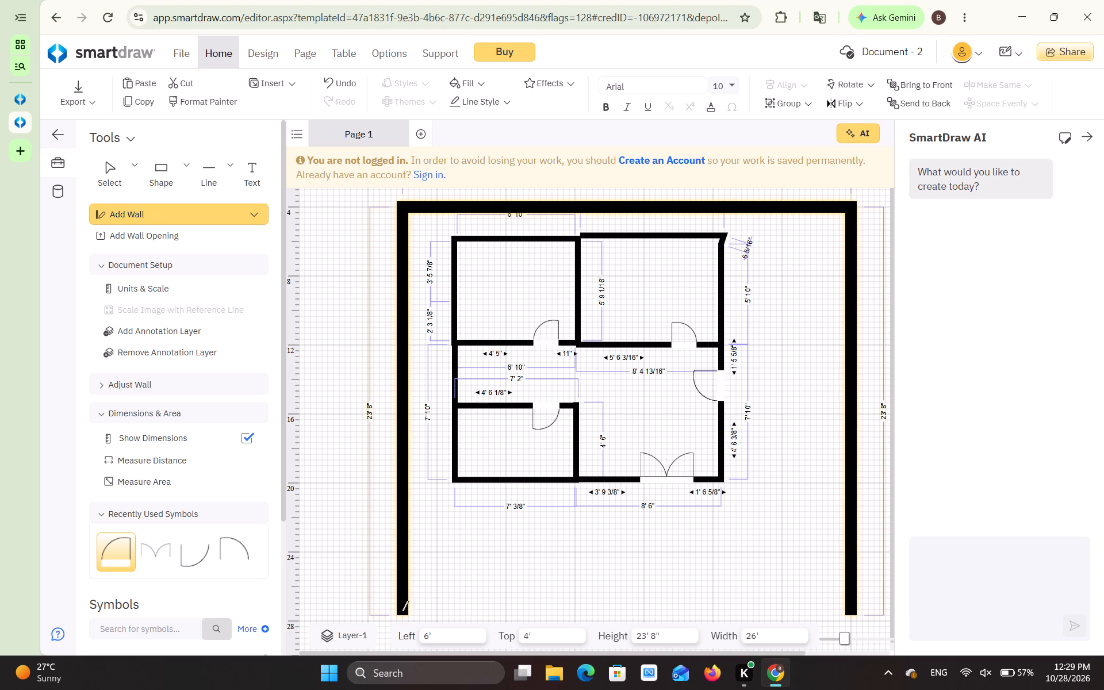
pyautogui.moveTo(400, 615); pyautogui.dragTo(720, 615)
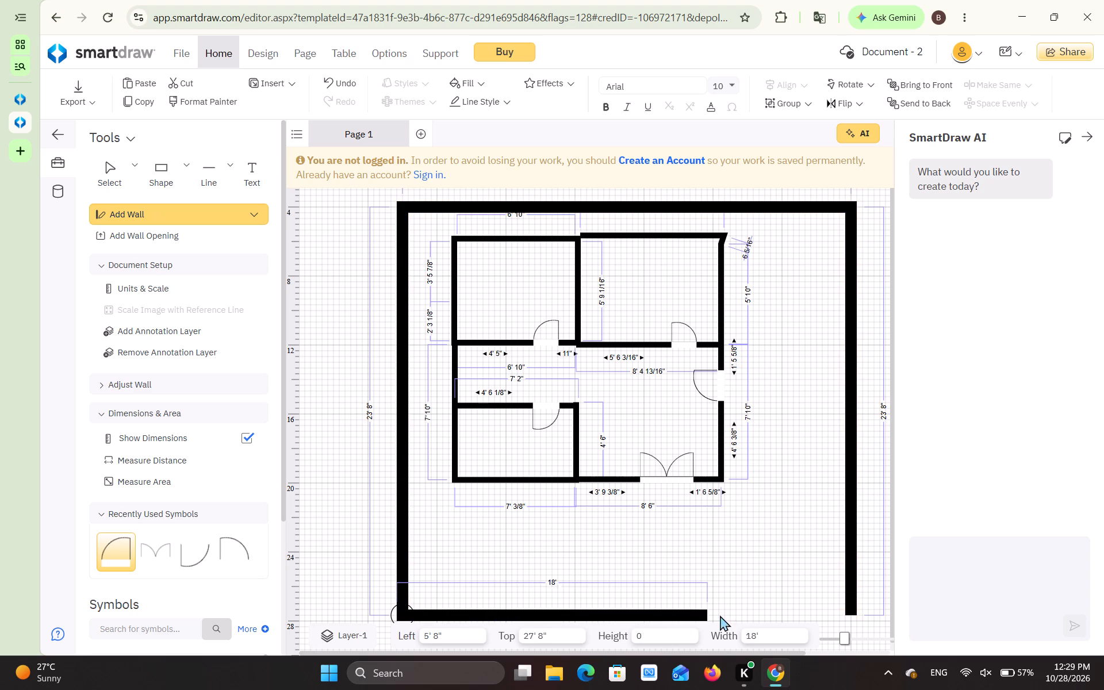
pyautogui.moveTo(720, 615); pyautogui.dragTo(854, 611)
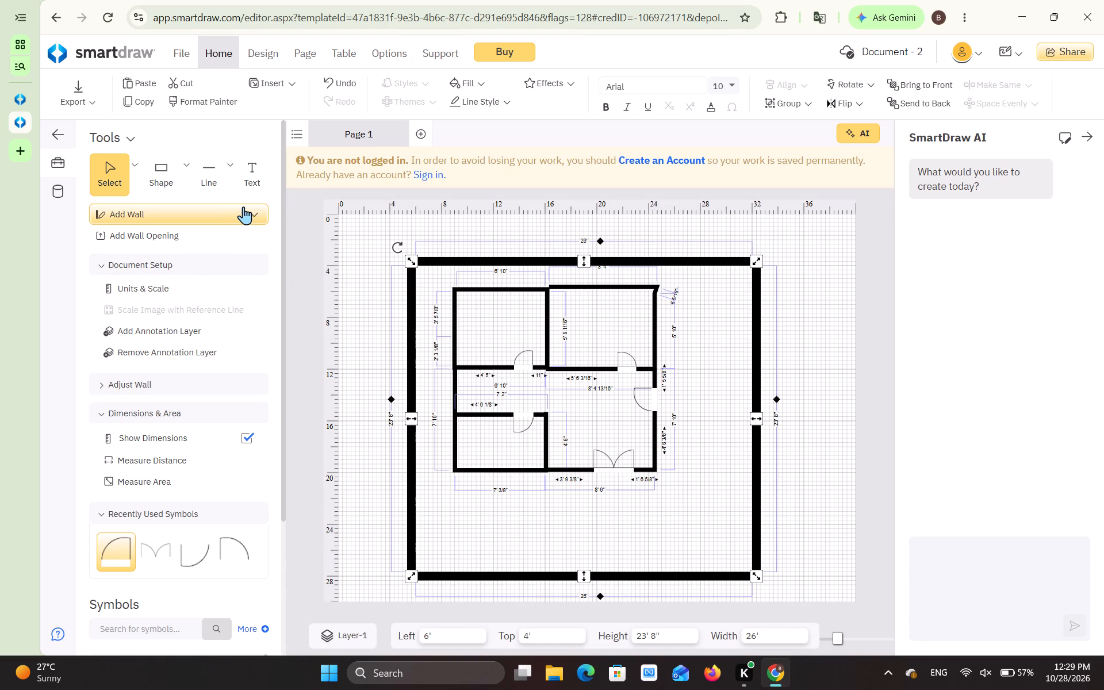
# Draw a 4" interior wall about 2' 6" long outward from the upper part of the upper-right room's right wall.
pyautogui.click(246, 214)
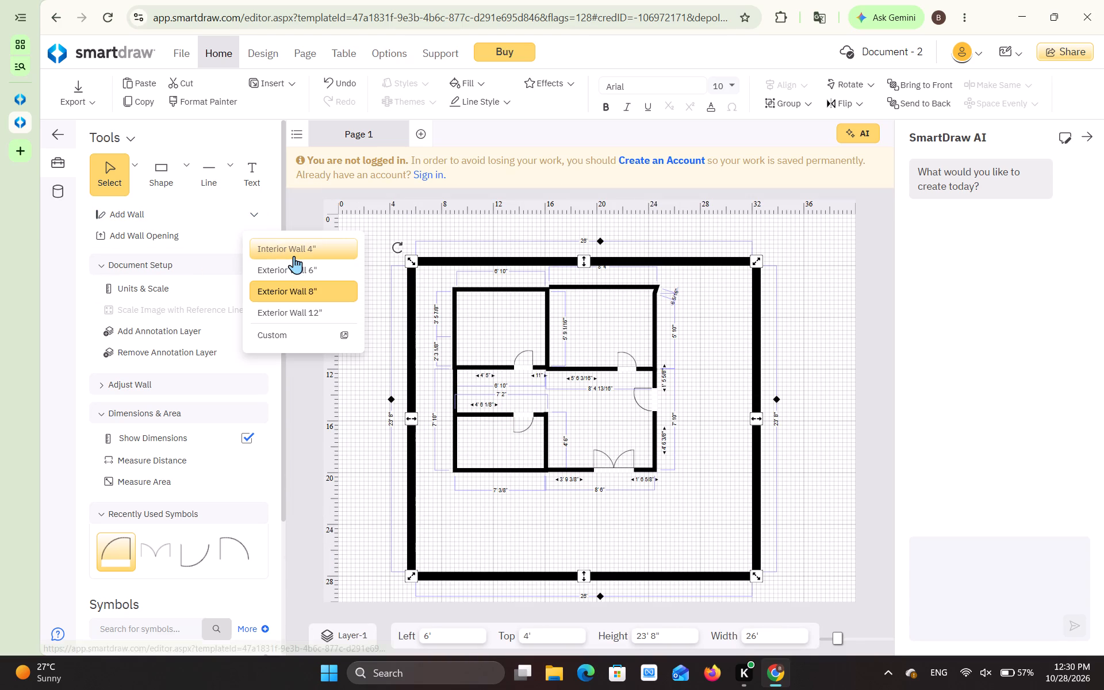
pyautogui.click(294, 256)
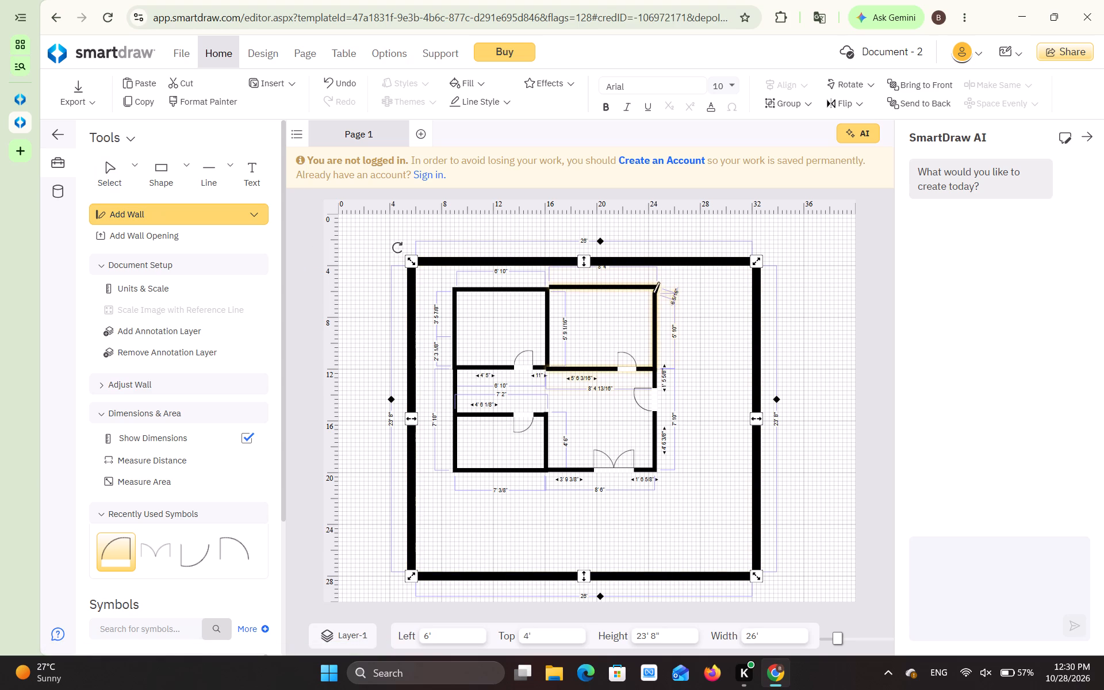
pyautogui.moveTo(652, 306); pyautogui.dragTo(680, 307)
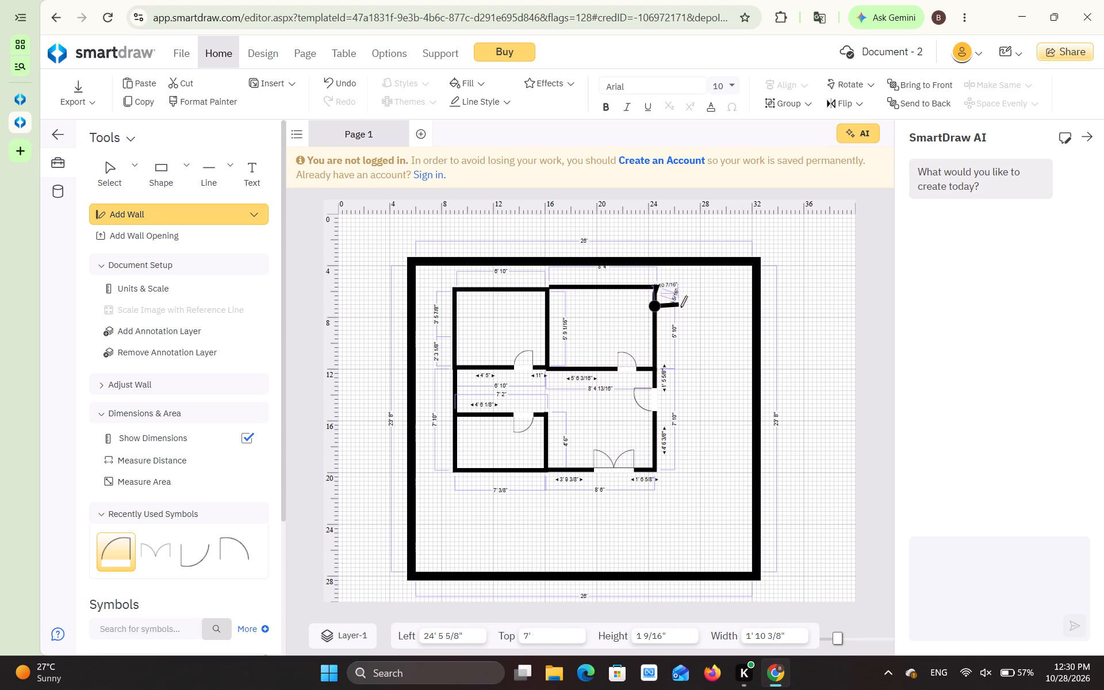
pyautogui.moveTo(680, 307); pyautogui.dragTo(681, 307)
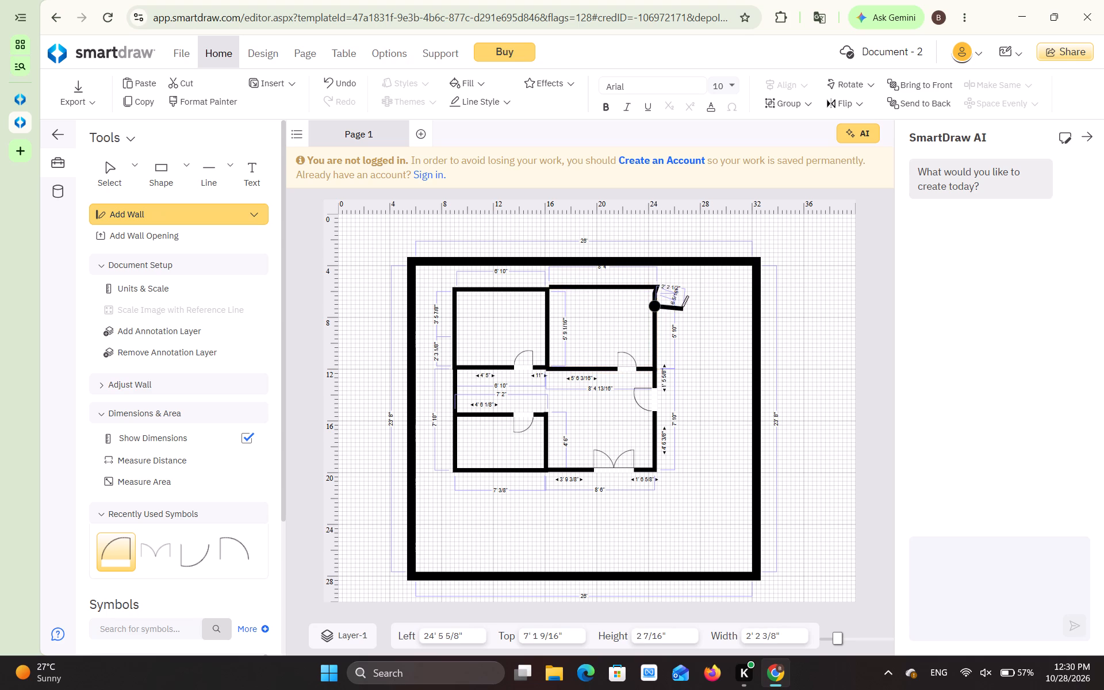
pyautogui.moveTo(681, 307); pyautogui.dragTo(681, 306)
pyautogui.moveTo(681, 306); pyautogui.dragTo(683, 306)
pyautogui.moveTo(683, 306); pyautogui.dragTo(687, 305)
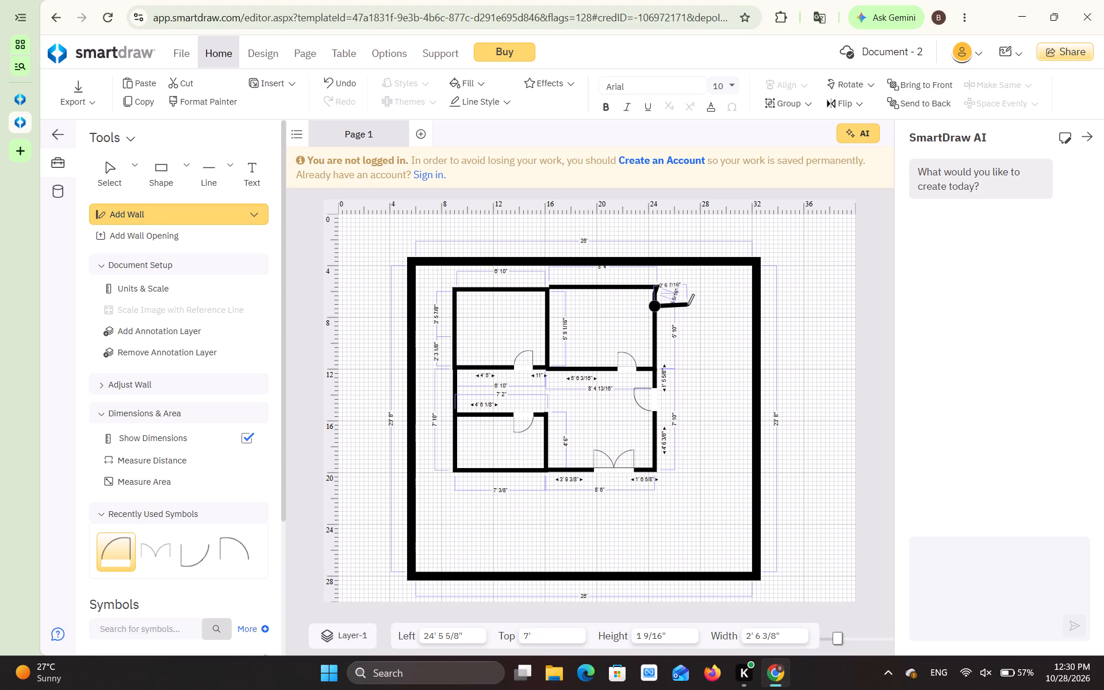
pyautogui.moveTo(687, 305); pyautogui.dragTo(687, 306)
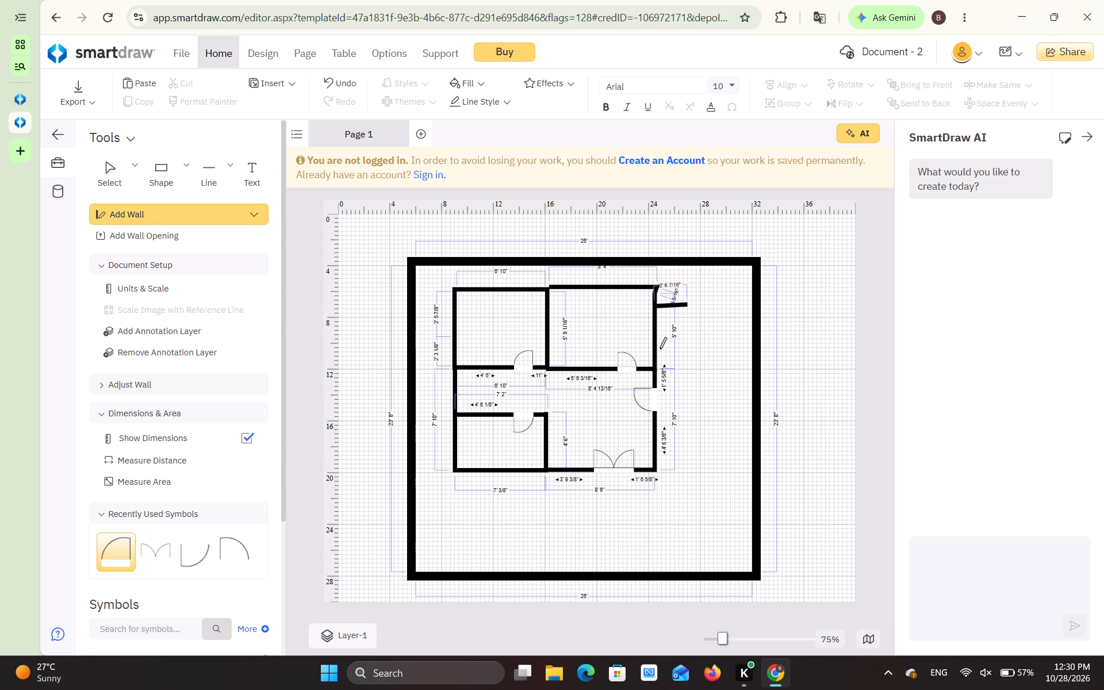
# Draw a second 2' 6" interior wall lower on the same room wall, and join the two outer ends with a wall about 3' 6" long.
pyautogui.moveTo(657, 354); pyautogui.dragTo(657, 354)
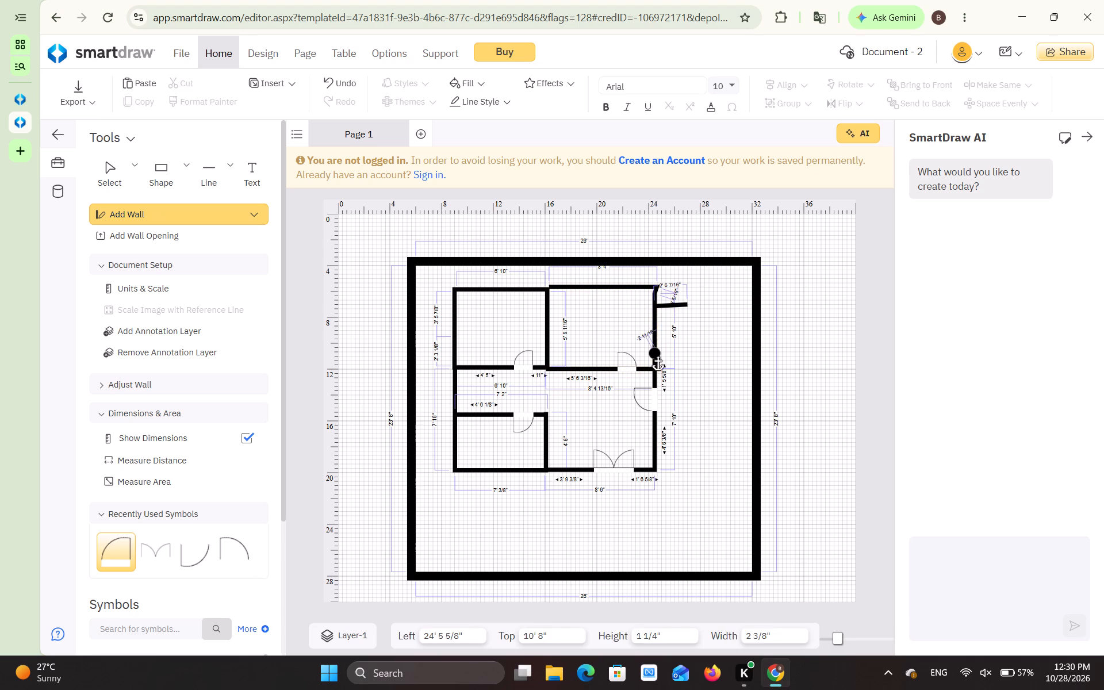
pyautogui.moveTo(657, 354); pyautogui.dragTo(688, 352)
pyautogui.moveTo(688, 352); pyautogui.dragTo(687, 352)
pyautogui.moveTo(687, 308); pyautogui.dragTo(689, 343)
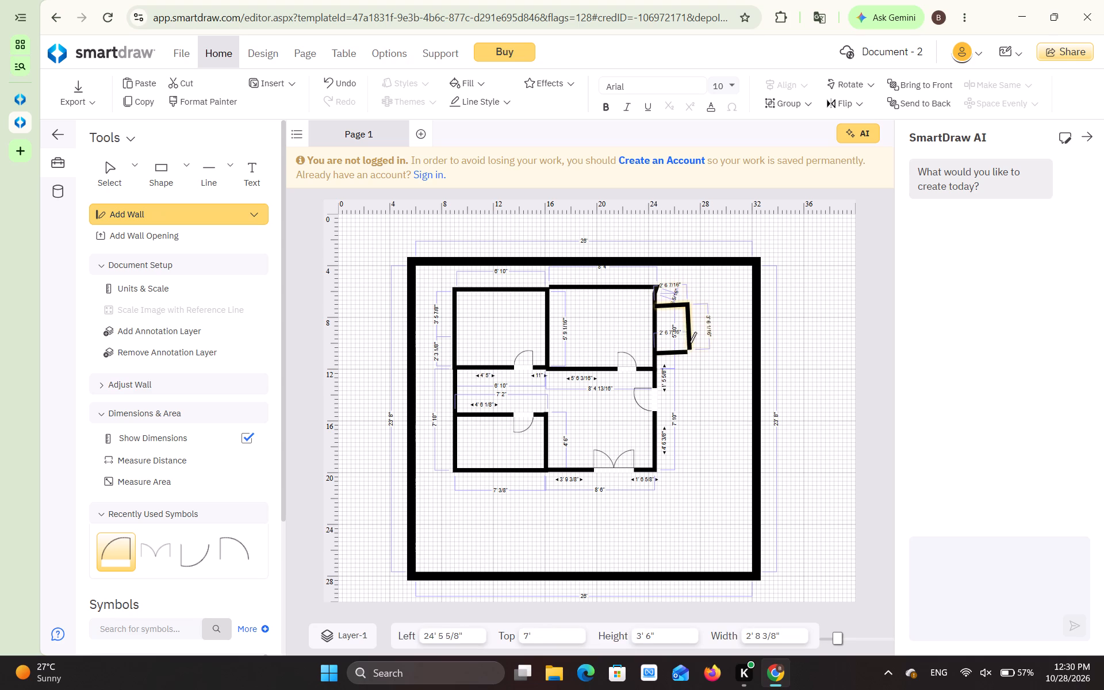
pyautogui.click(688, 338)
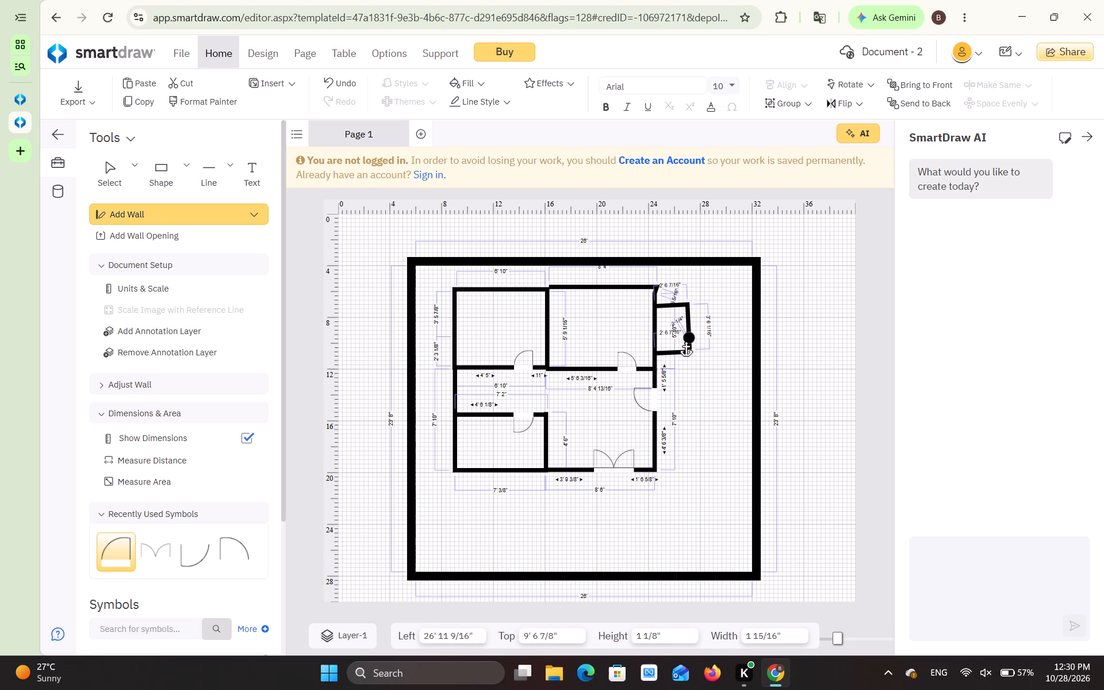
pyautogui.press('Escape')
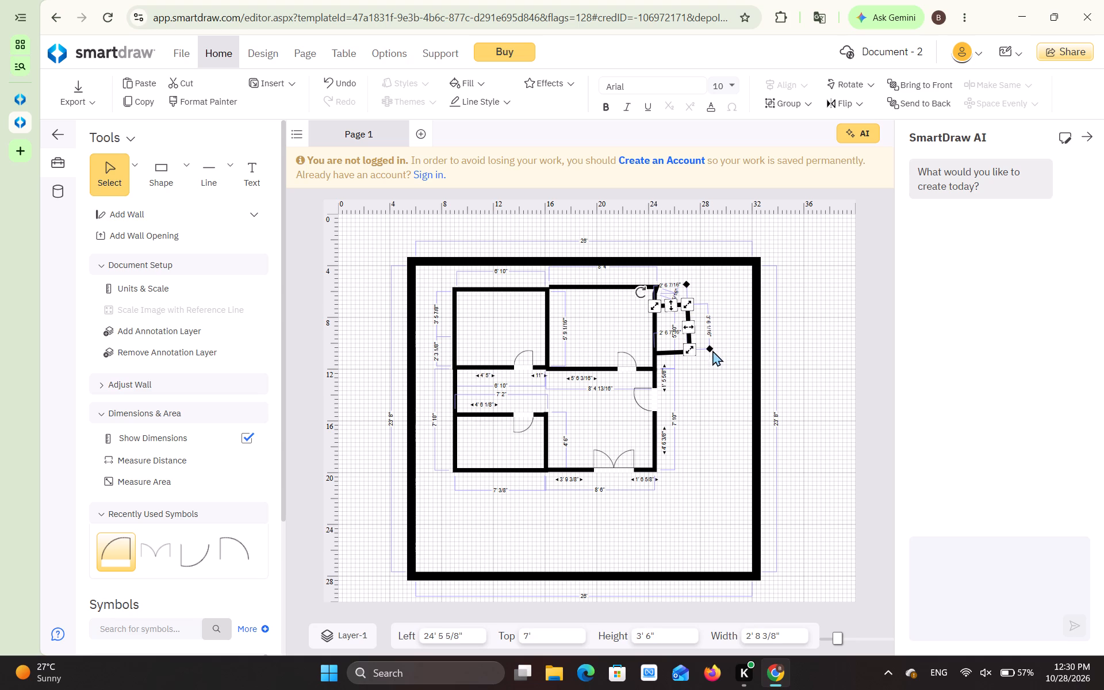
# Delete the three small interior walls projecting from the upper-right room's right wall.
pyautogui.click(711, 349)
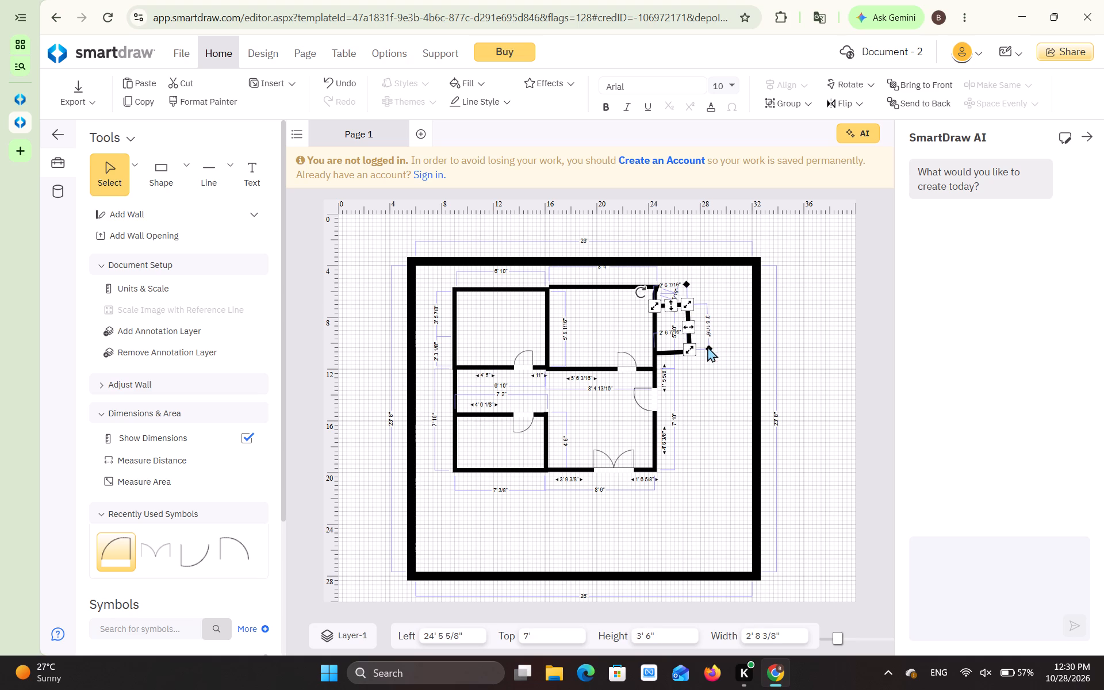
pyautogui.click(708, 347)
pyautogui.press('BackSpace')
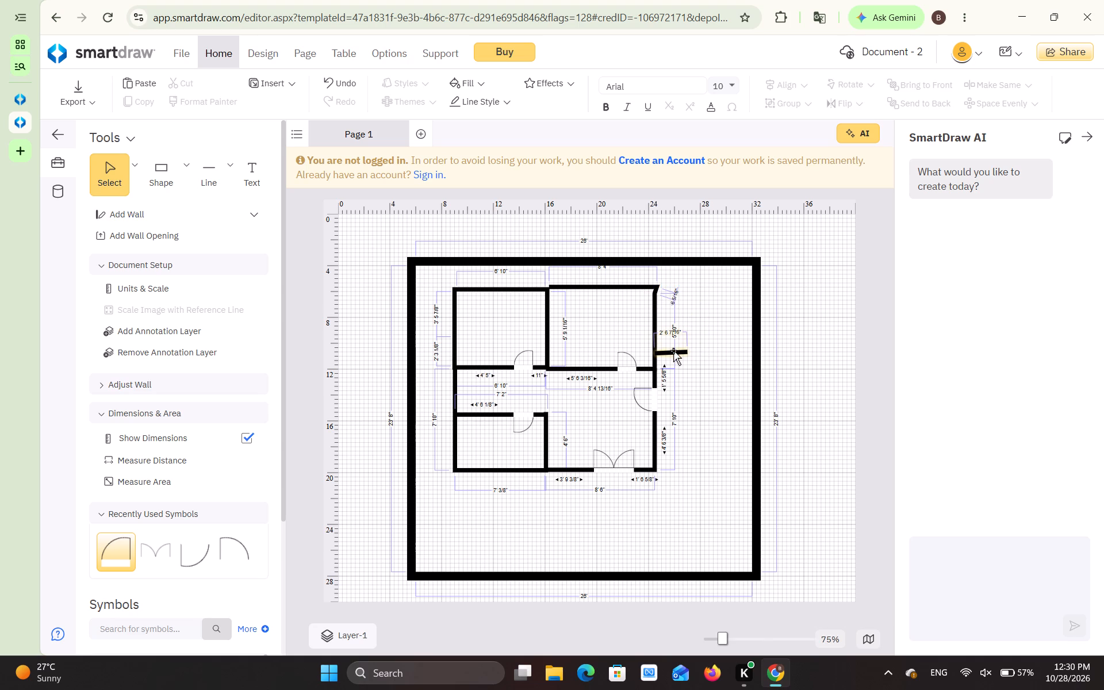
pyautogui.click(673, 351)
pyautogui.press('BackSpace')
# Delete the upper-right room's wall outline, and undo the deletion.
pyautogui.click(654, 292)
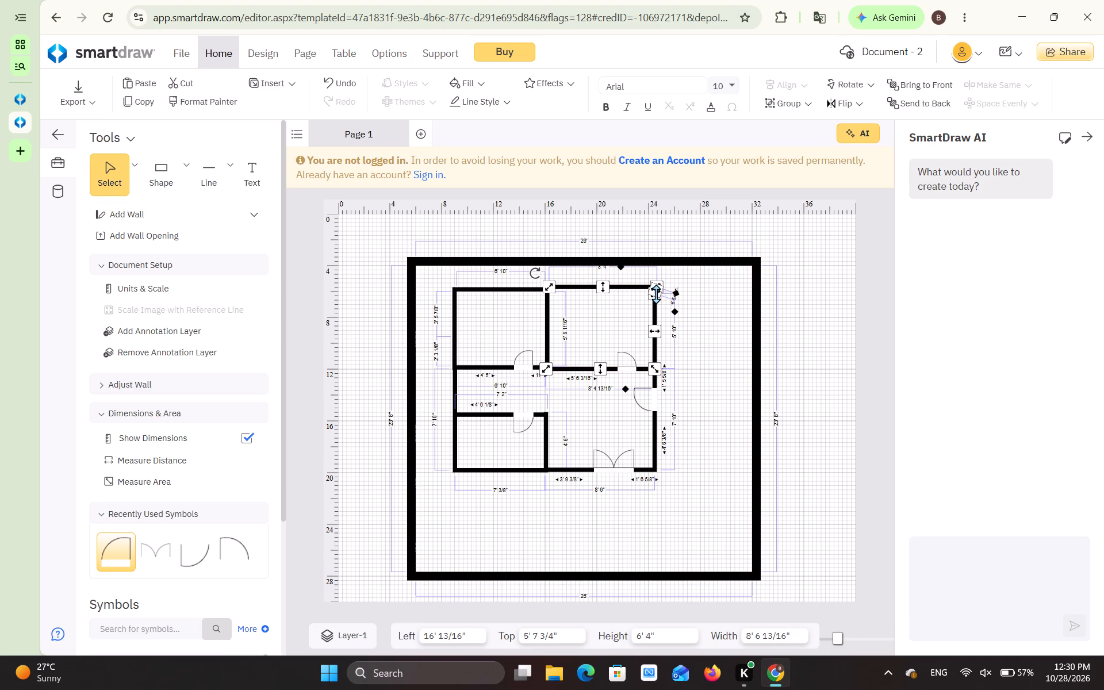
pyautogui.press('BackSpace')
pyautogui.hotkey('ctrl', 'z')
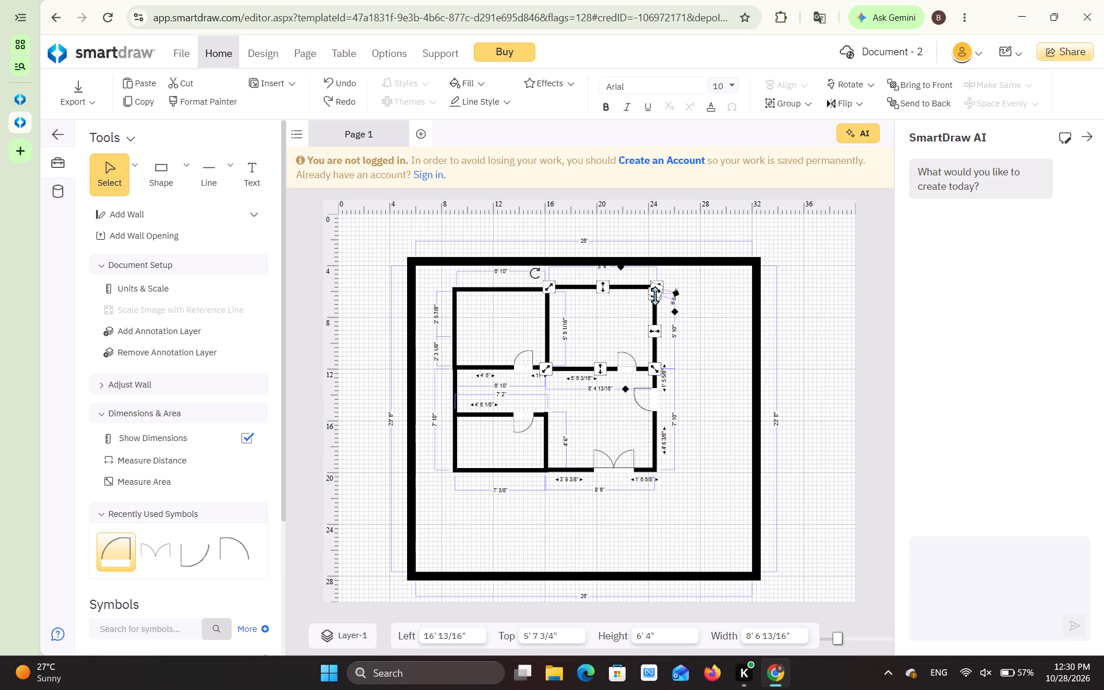
# Merge the short angled segment at the upper-right room's top-right corner into a single corner, making the right wall about 6' 8" long.
pyautogui.click(655, 296)
pyautogui.moveTo(654, 292); pyautogui.dragTo(657, 287)
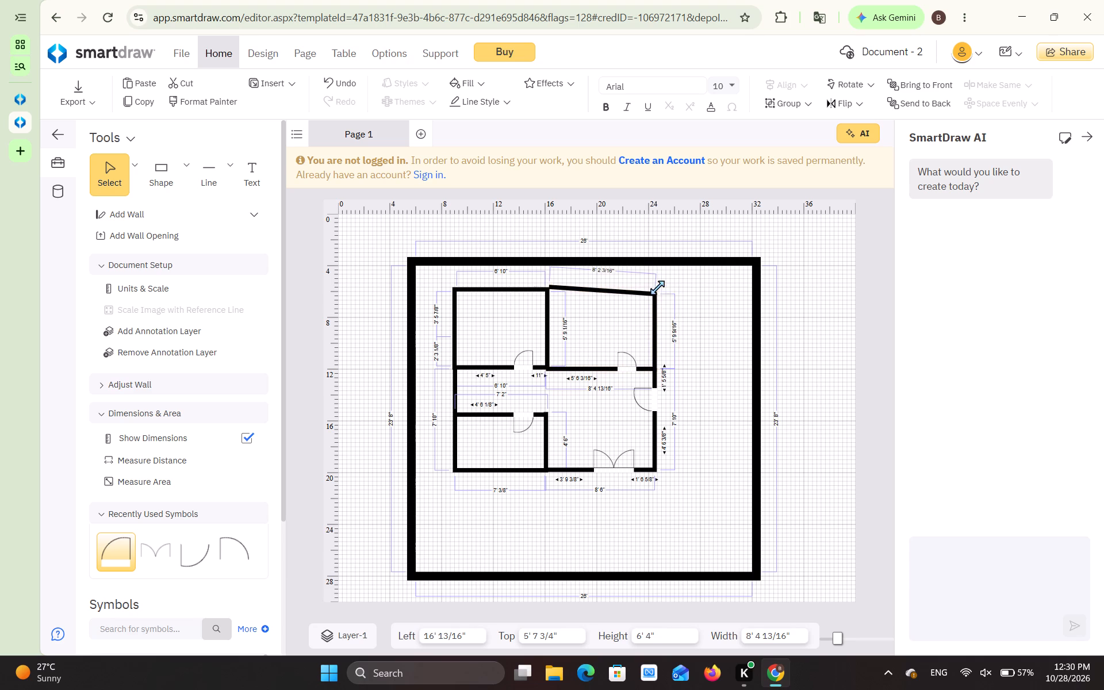
pyautogui.moveTo(657, 287); pyautogui.dragTo(656, 286)
pyautogui.moveTo(656, 286); pyautogui.dragTo(656, 284)
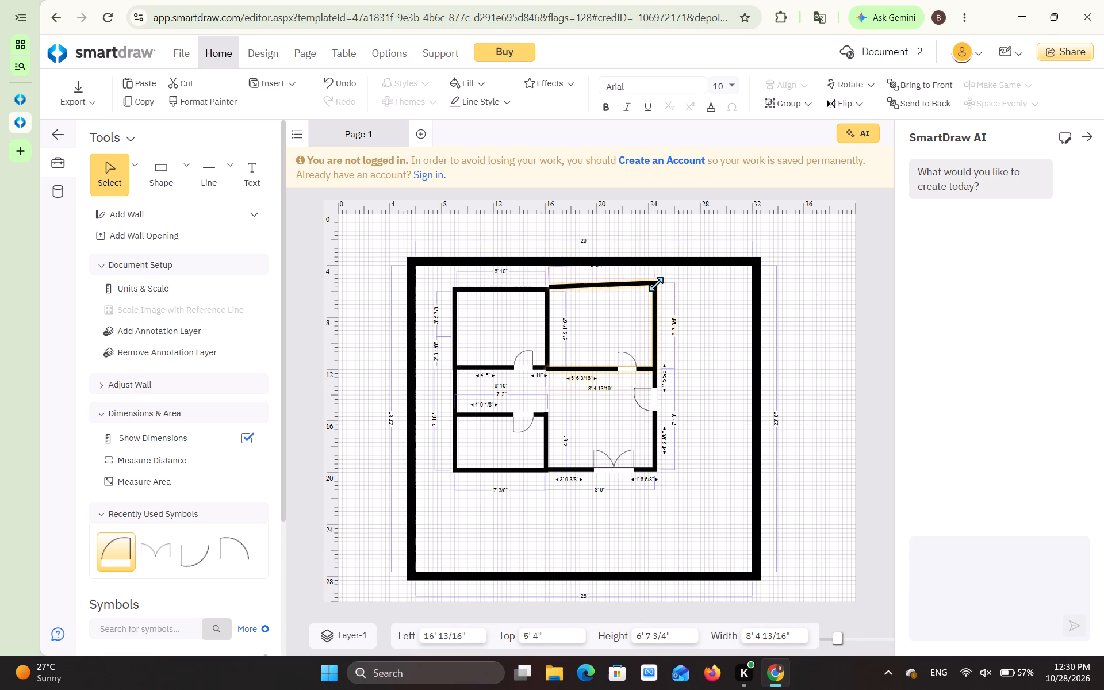
pyautogui.moveTo(656, 284); pyautogui.dragTo(650, 286)
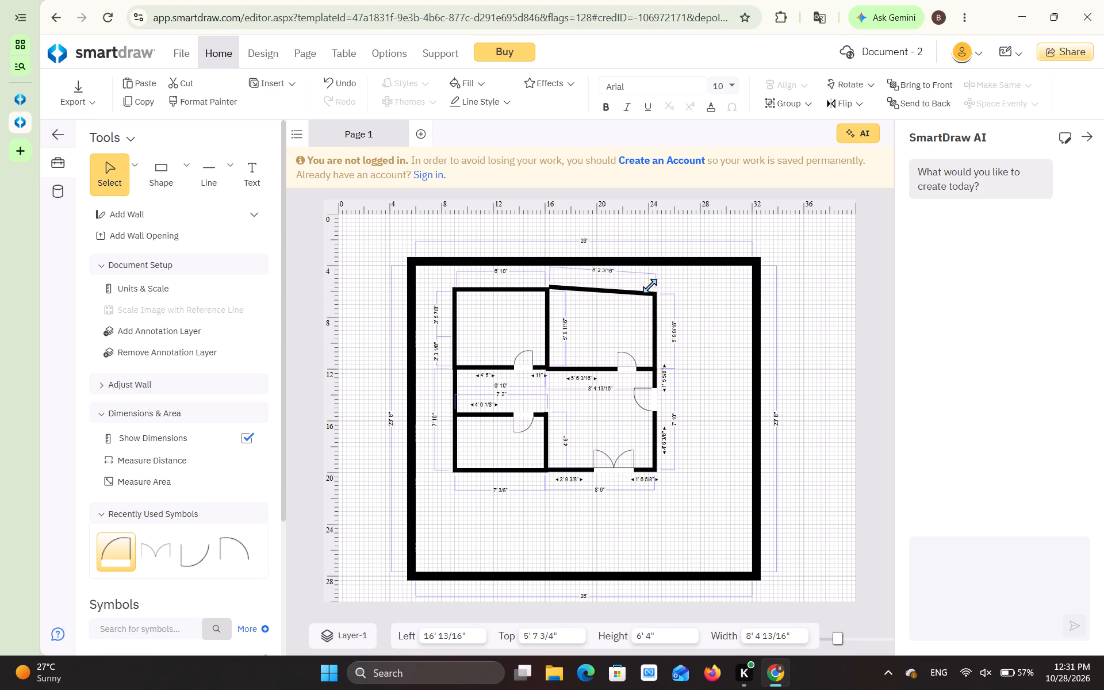
pyautogui.moveTo(650, 286); pyautogui.dragTo(654, 283)
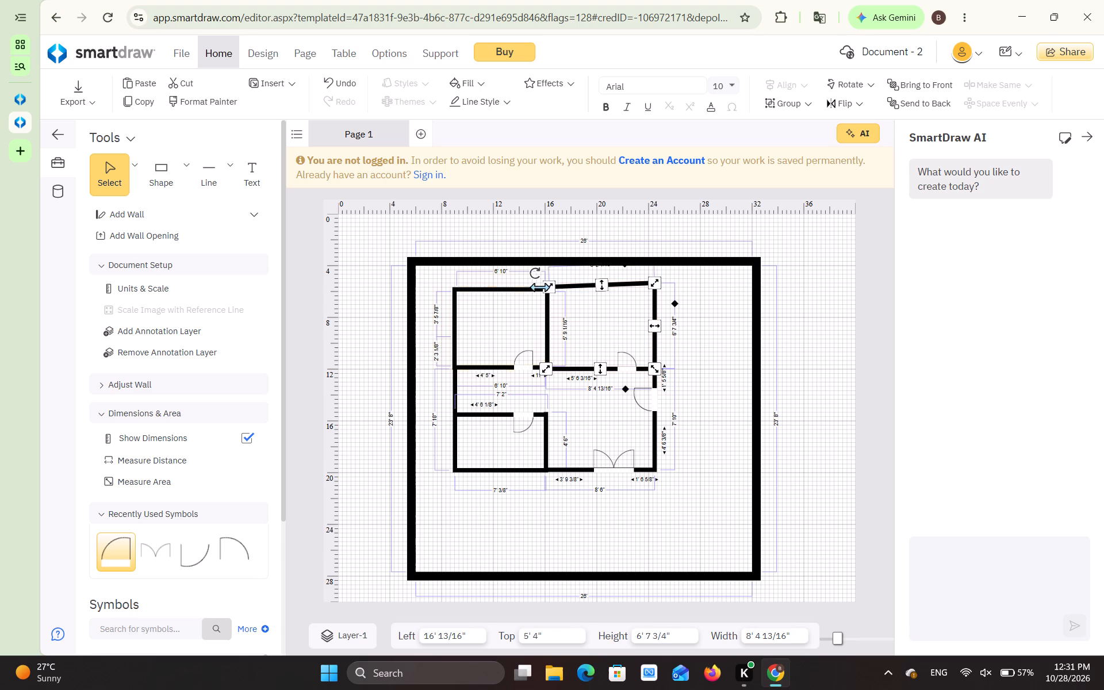
pyautogui.click(576, 286)
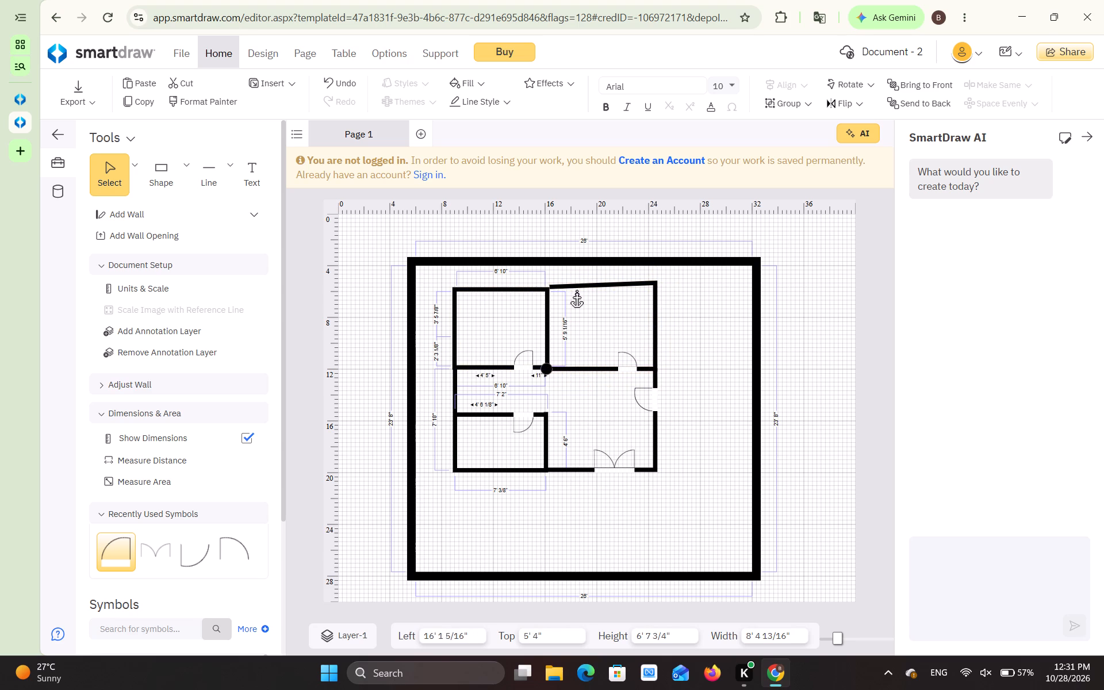
pyautogui.click(732, 385)
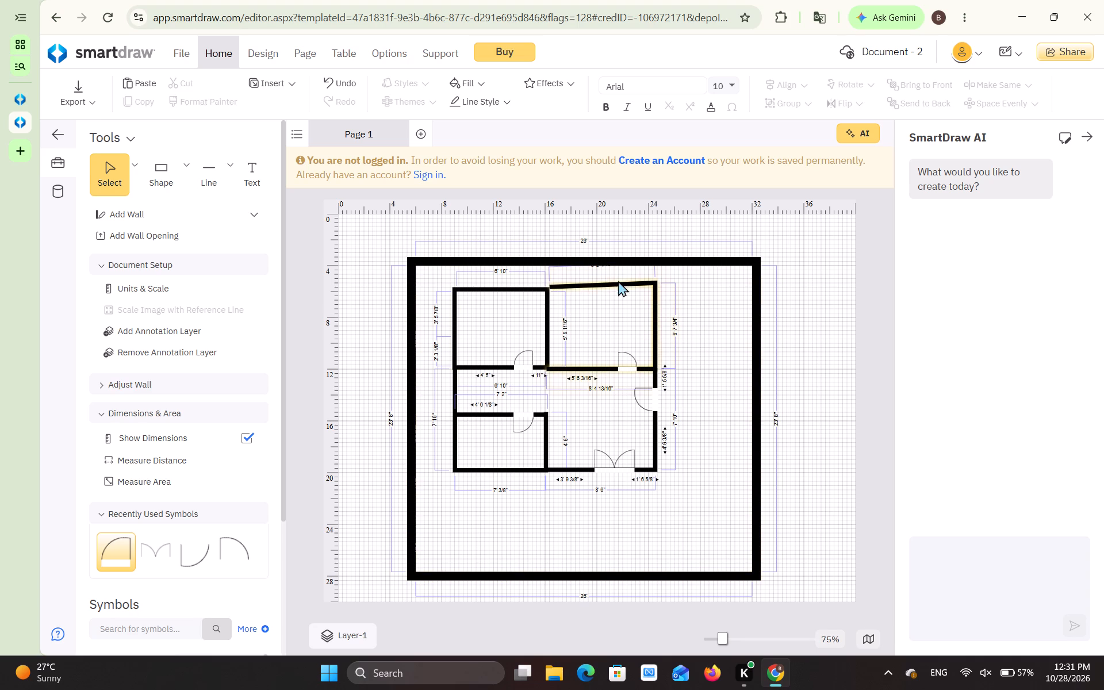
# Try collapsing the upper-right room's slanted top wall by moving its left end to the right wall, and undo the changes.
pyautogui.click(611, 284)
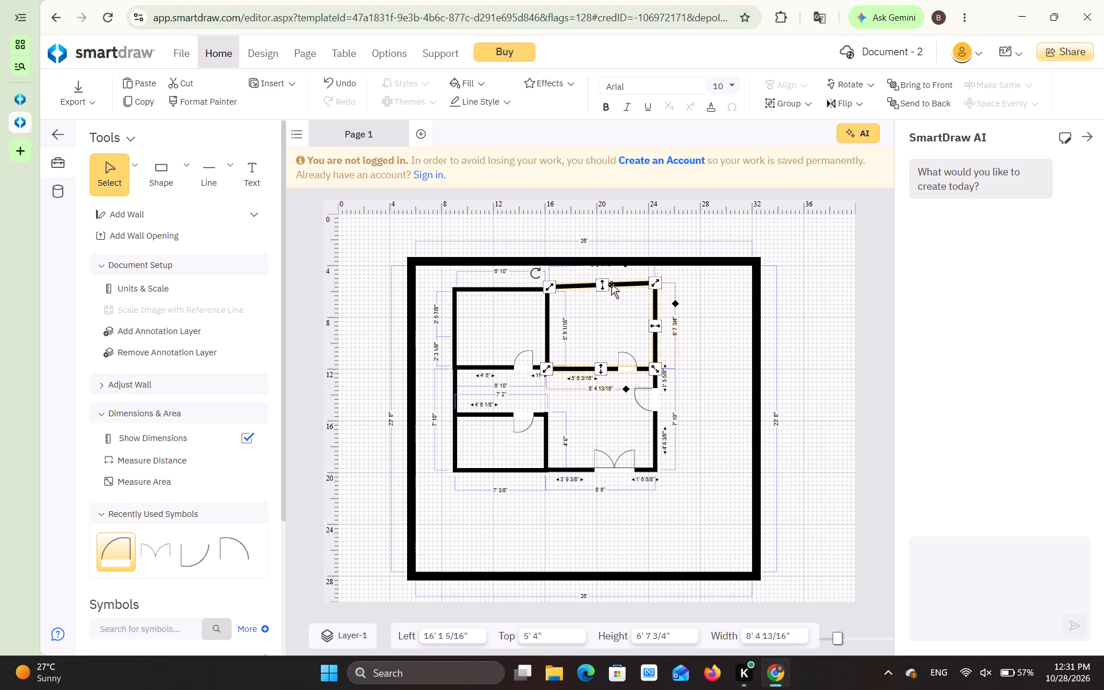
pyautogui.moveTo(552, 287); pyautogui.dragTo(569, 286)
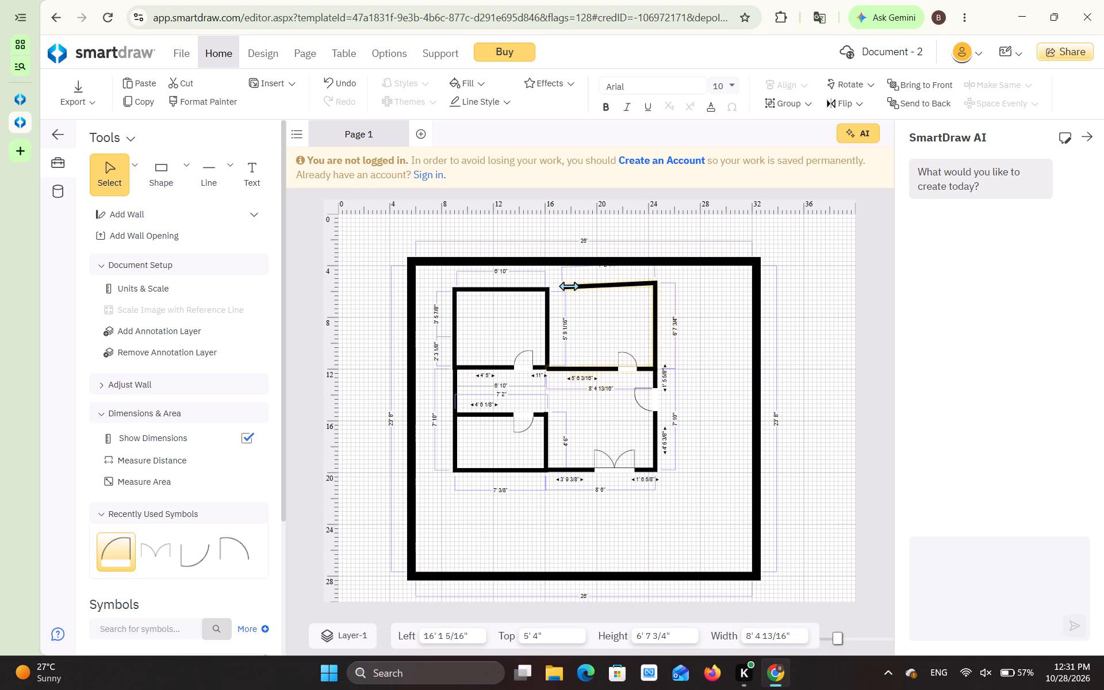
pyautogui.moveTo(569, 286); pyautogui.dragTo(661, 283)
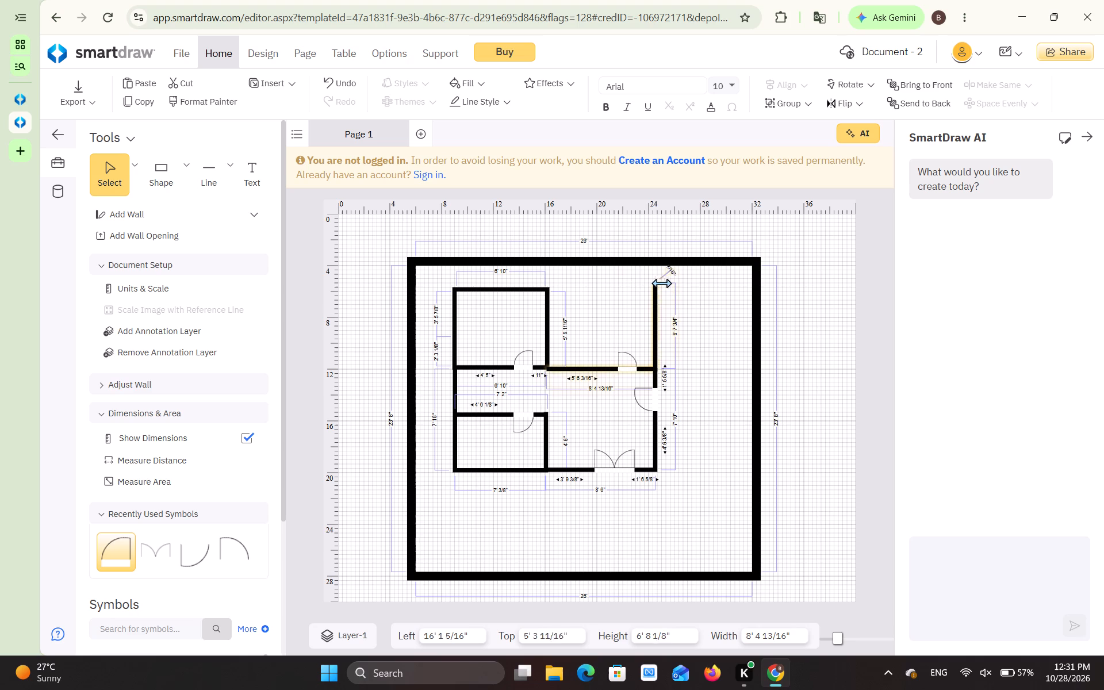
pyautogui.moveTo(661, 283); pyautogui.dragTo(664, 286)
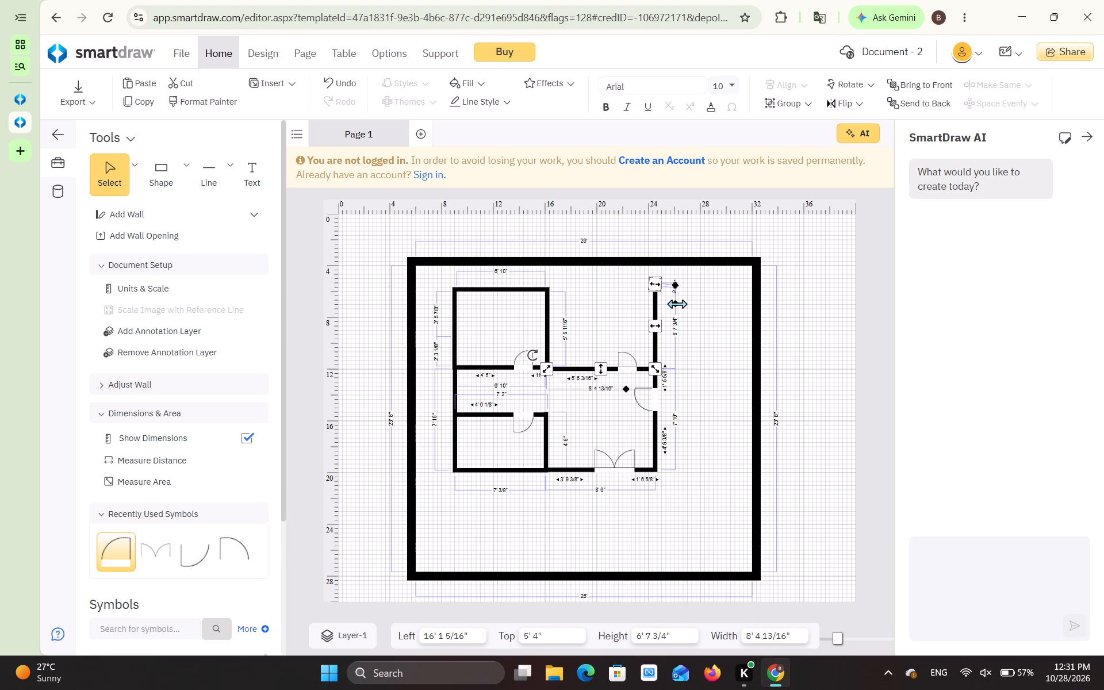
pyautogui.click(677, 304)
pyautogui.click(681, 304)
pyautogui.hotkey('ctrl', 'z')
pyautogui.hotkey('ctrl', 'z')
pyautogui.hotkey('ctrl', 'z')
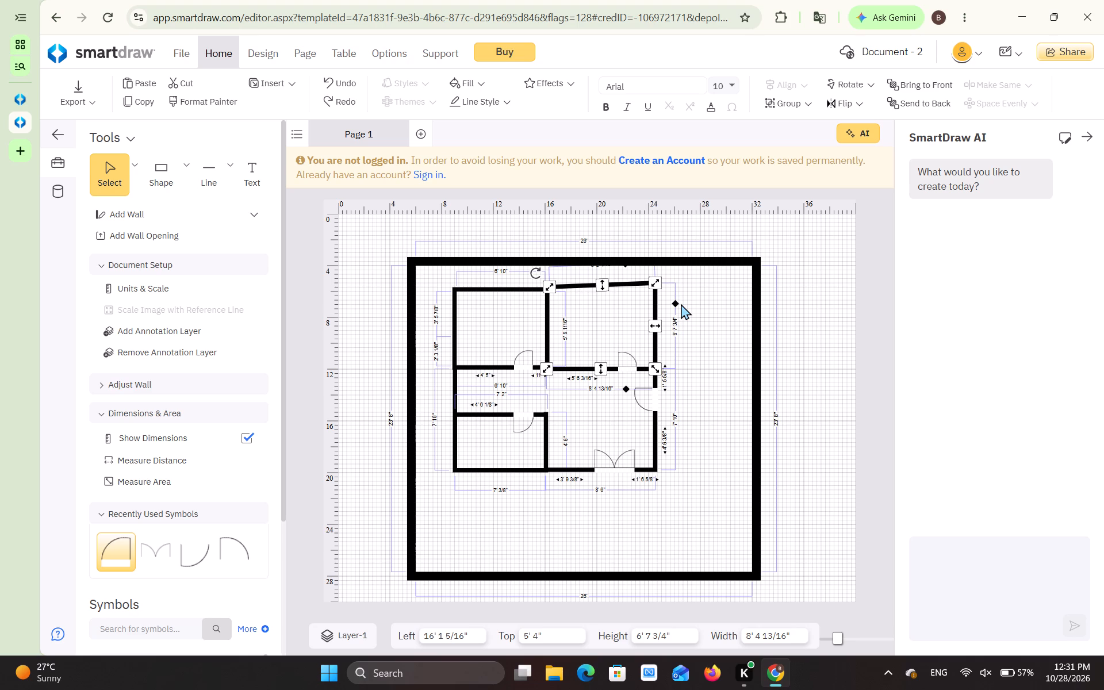
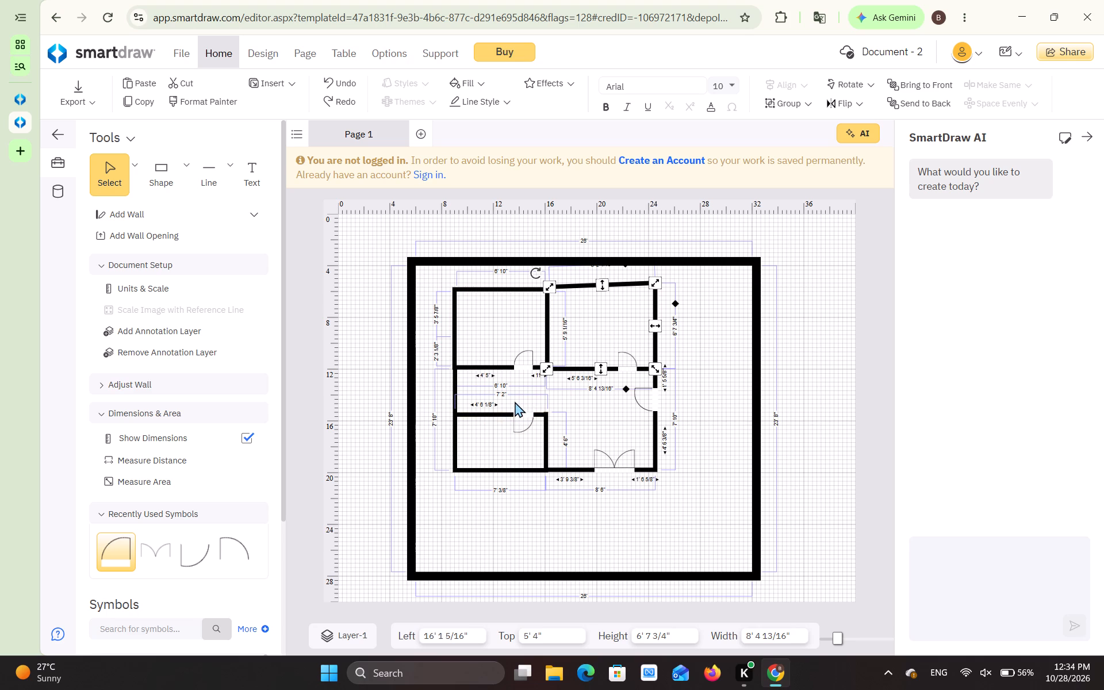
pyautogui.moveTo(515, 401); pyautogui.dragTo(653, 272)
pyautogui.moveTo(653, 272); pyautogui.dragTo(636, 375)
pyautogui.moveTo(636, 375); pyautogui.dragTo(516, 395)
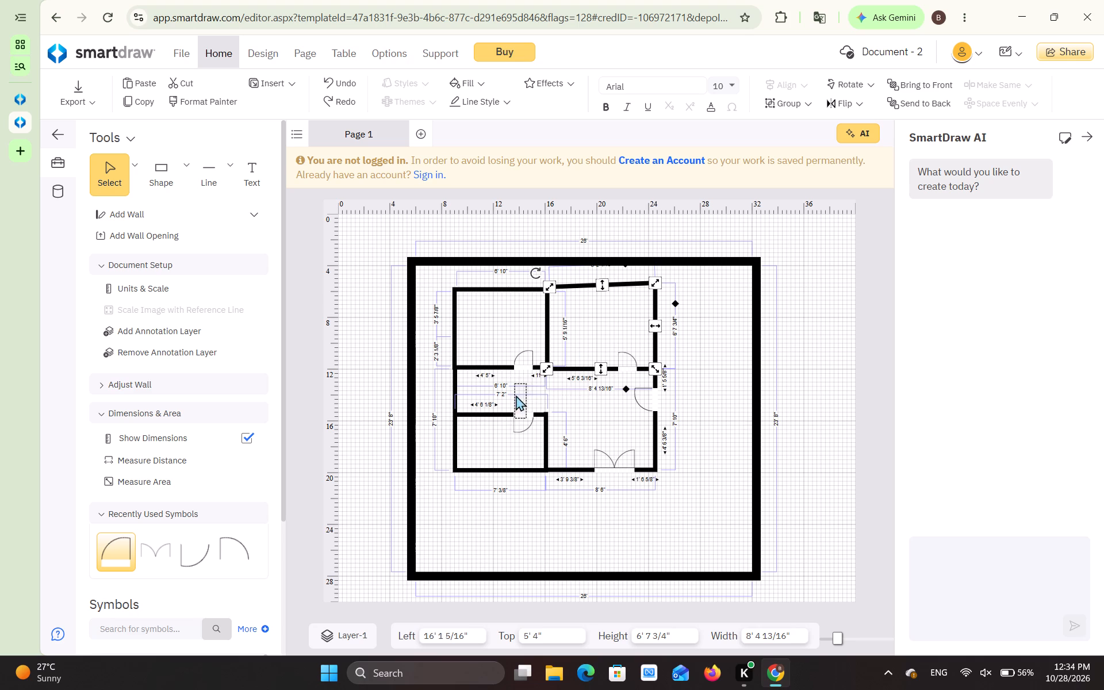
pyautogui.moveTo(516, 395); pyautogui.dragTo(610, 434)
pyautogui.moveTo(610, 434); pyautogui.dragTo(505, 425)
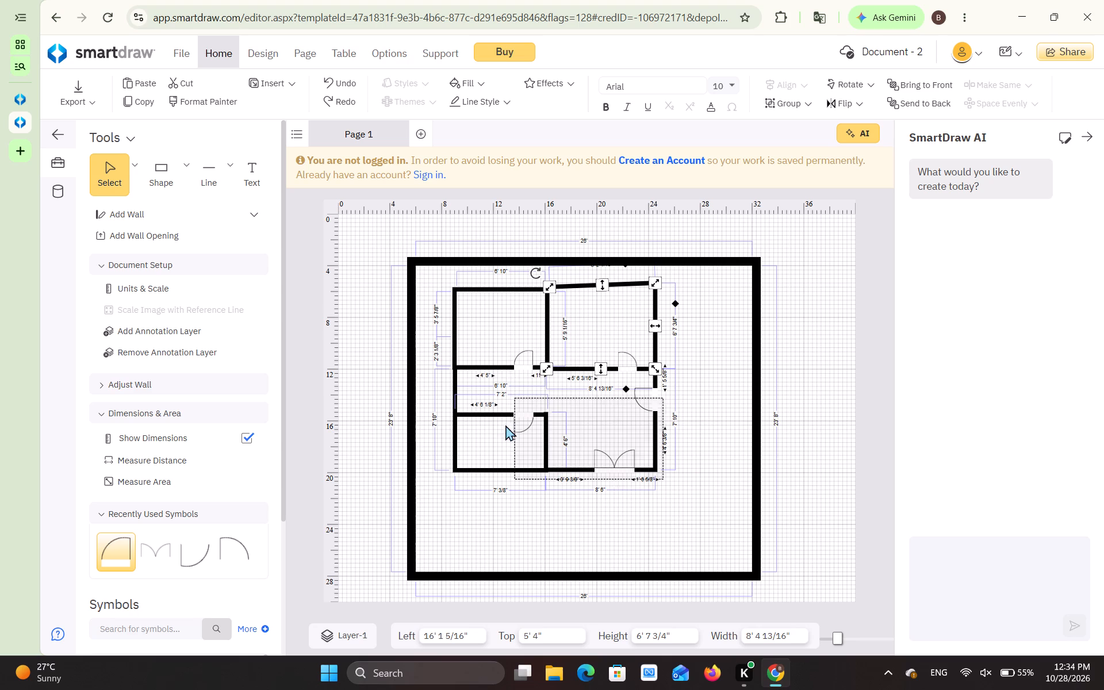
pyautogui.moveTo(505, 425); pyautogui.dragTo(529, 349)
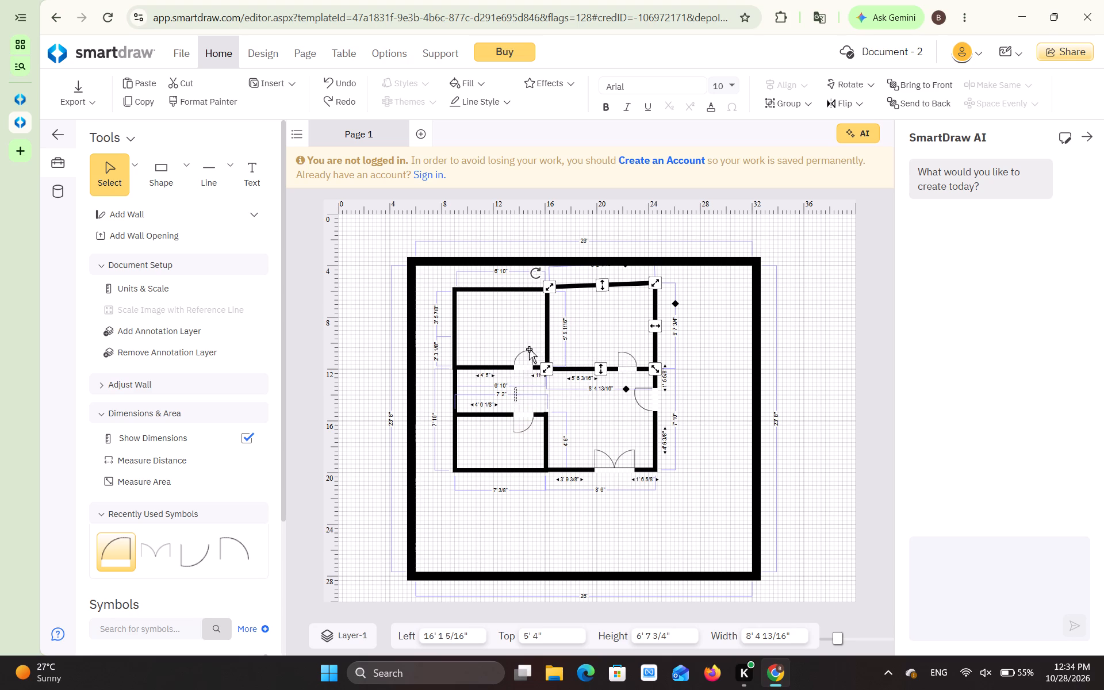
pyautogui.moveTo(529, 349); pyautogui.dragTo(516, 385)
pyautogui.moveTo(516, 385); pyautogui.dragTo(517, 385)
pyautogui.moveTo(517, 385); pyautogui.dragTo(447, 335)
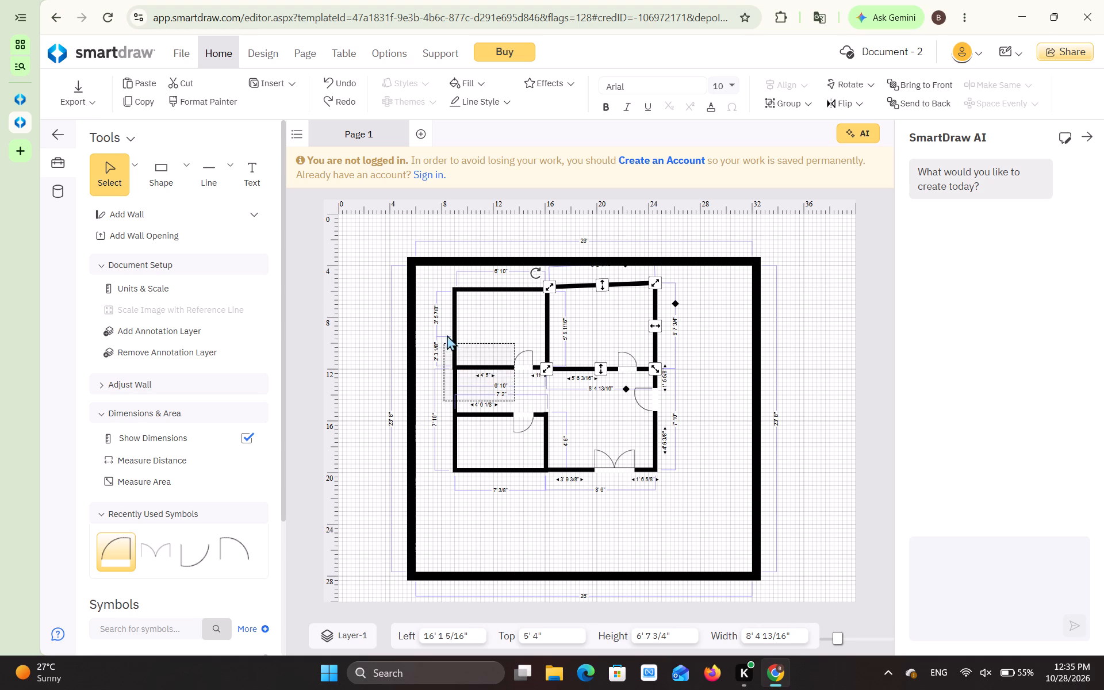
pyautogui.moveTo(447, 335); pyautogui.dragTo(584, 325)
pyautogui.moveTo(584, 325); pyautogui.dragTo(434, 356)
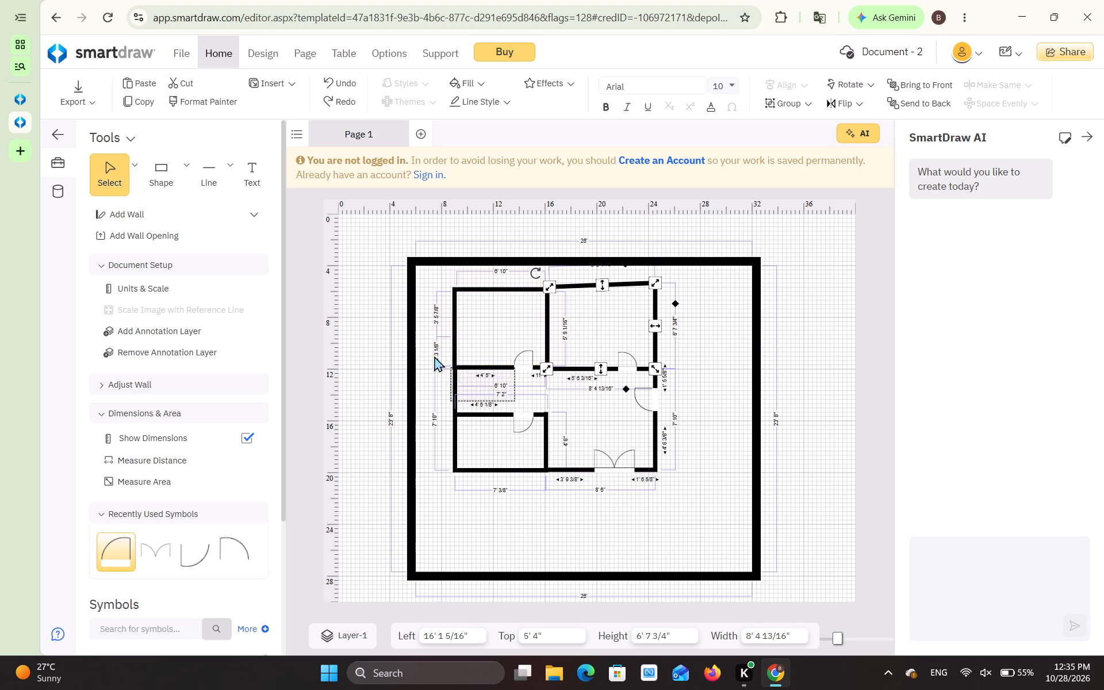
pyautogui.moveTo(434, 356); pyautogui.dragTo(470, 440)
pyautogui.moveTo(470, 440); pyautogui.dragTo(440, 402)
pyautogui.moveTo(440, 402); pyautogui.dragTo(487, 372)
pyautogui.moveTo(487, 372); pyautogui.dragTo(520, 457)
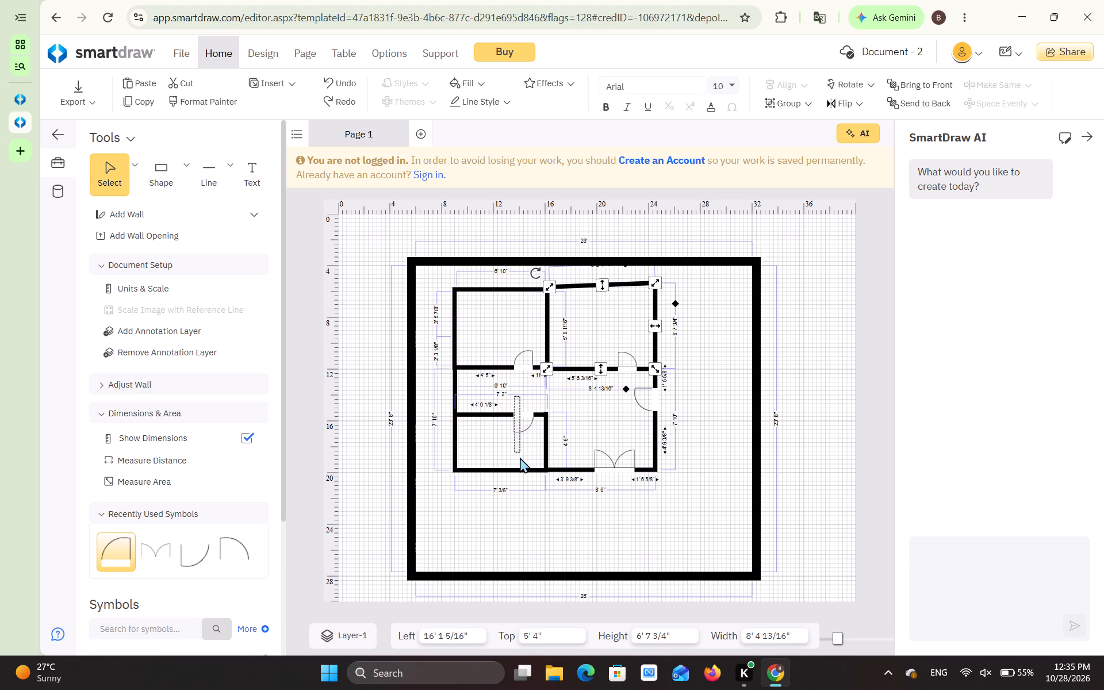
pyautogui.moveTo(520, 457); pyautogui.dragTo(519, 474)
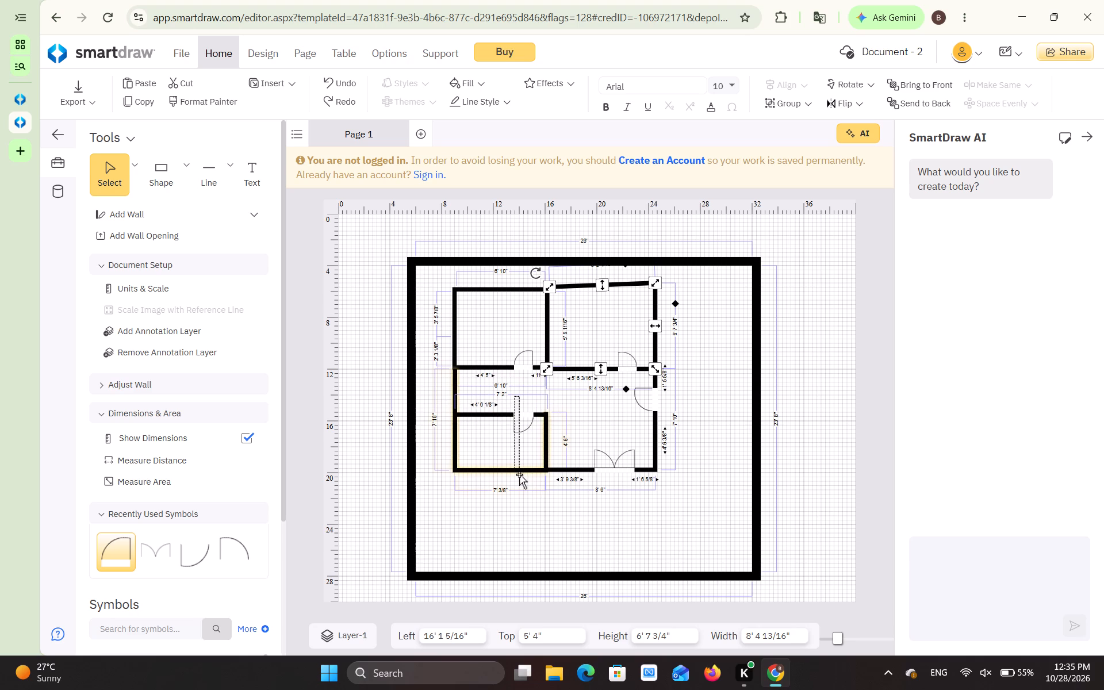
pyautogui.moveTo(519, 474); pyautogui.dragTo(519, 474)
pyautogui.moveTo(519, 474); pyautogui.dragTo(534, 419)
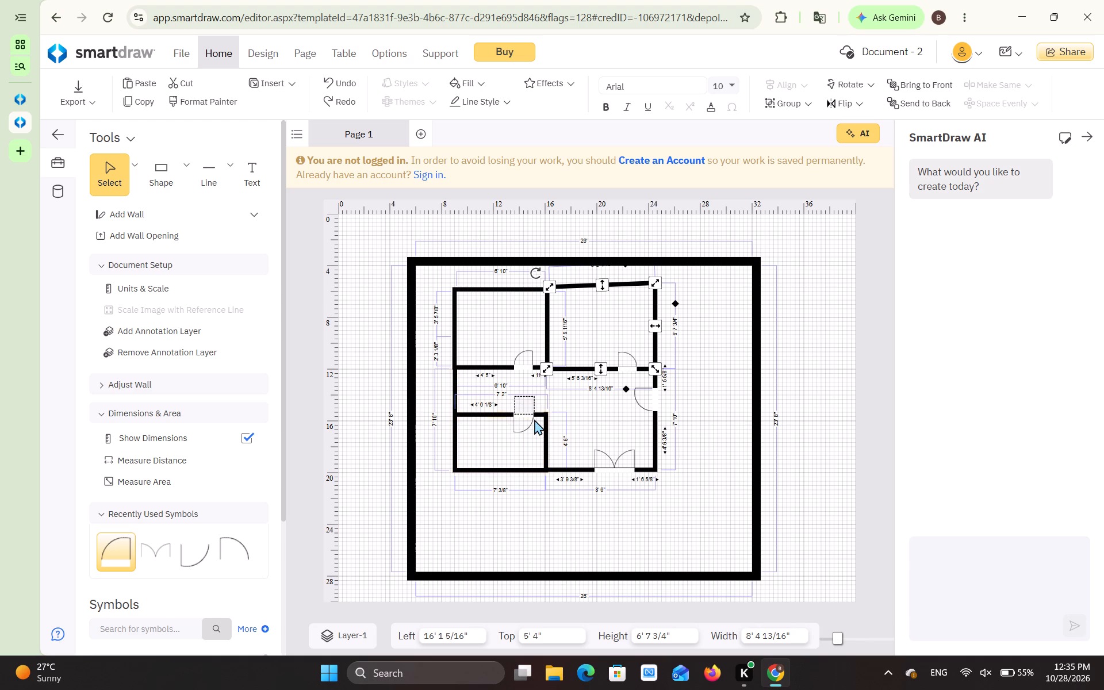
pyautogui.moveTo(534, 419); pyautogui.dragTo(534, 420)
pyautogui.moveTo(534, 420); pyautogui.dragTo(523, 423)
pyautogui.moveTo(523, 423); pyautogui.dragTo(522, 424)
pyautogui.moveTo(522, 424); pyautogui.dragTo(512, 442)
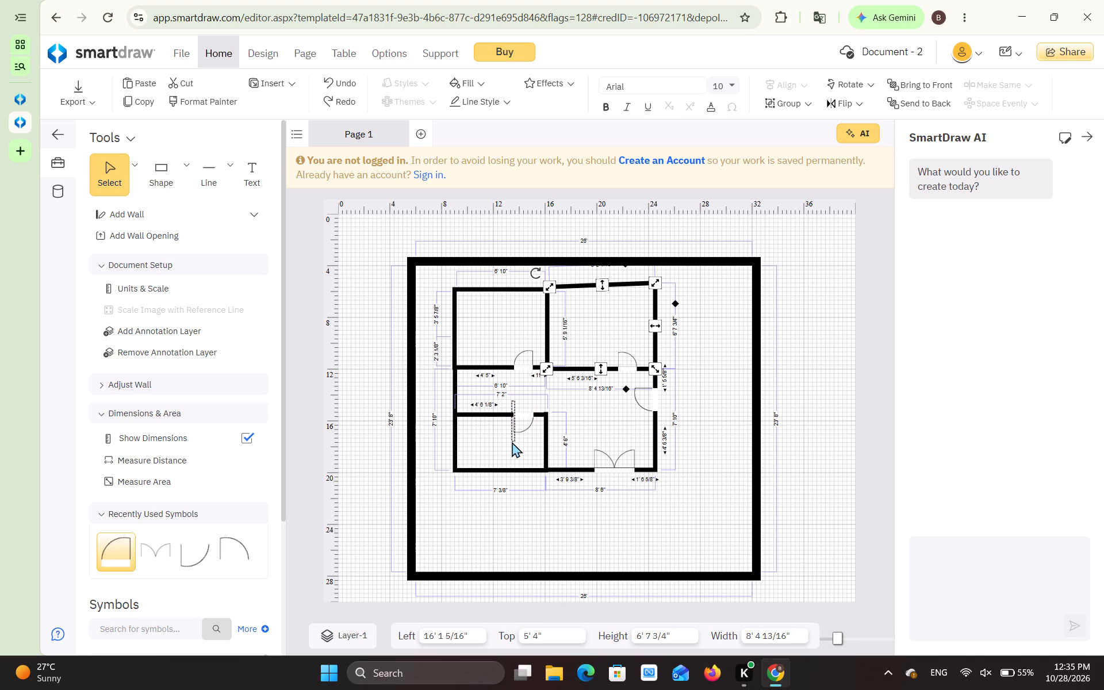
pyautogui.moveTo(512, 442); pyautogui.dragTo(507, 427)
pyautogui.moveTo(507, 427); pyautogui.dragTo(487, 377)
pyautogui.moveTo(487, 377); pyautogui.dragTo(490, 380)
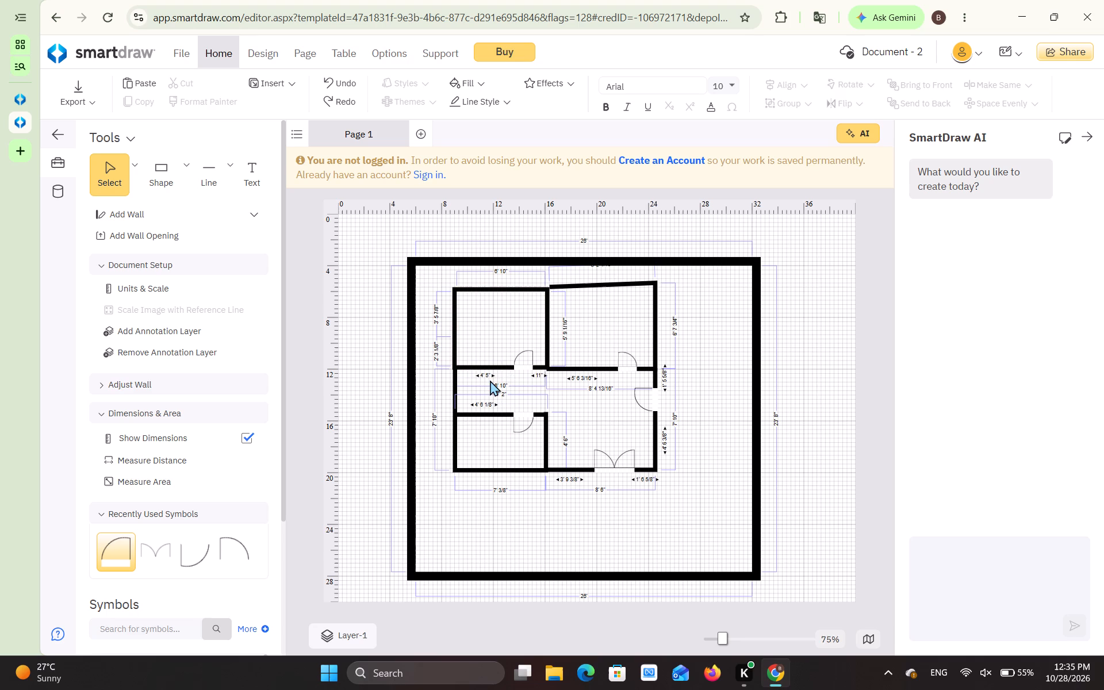
# Select the upper-left room's wall outline.
pyautogui.click(551, 359)
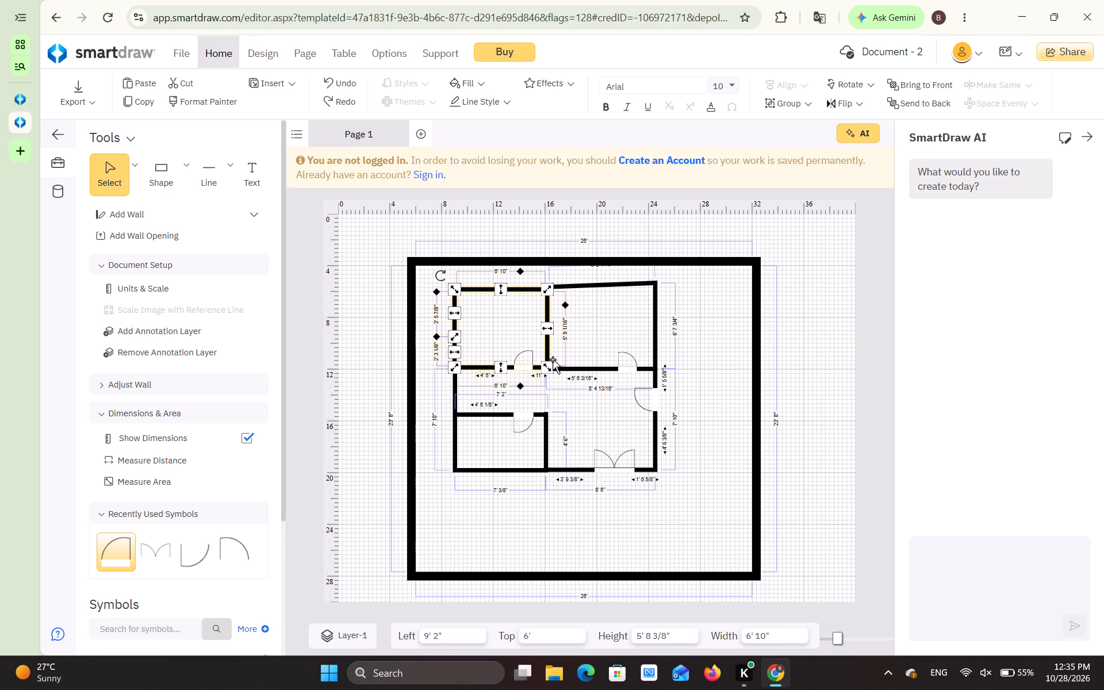
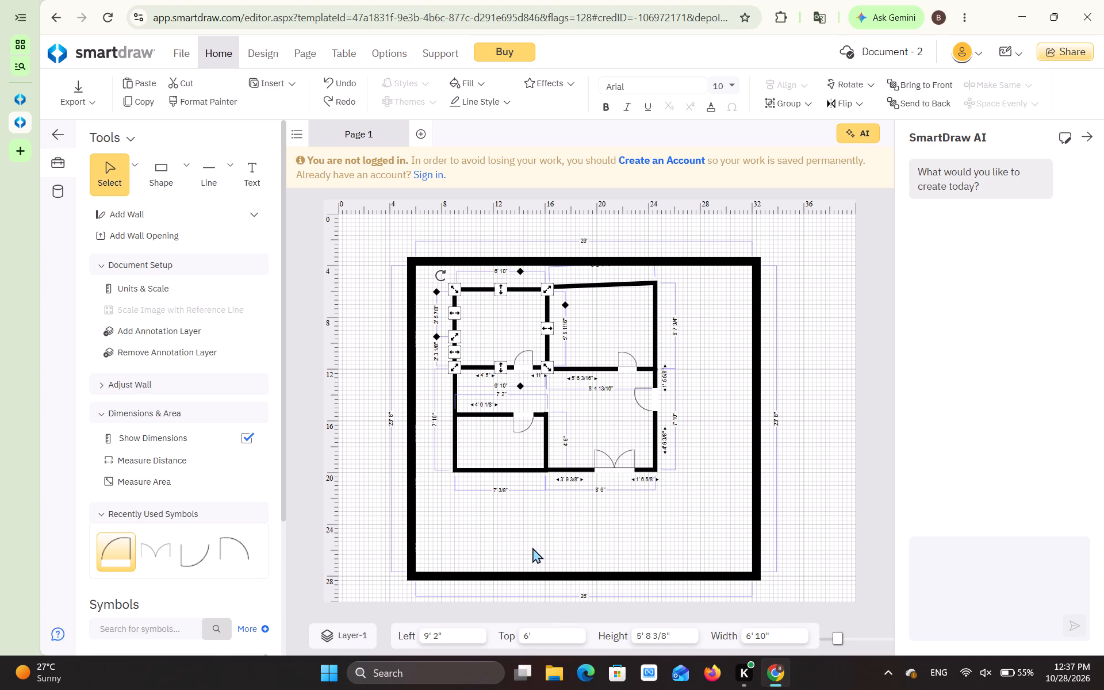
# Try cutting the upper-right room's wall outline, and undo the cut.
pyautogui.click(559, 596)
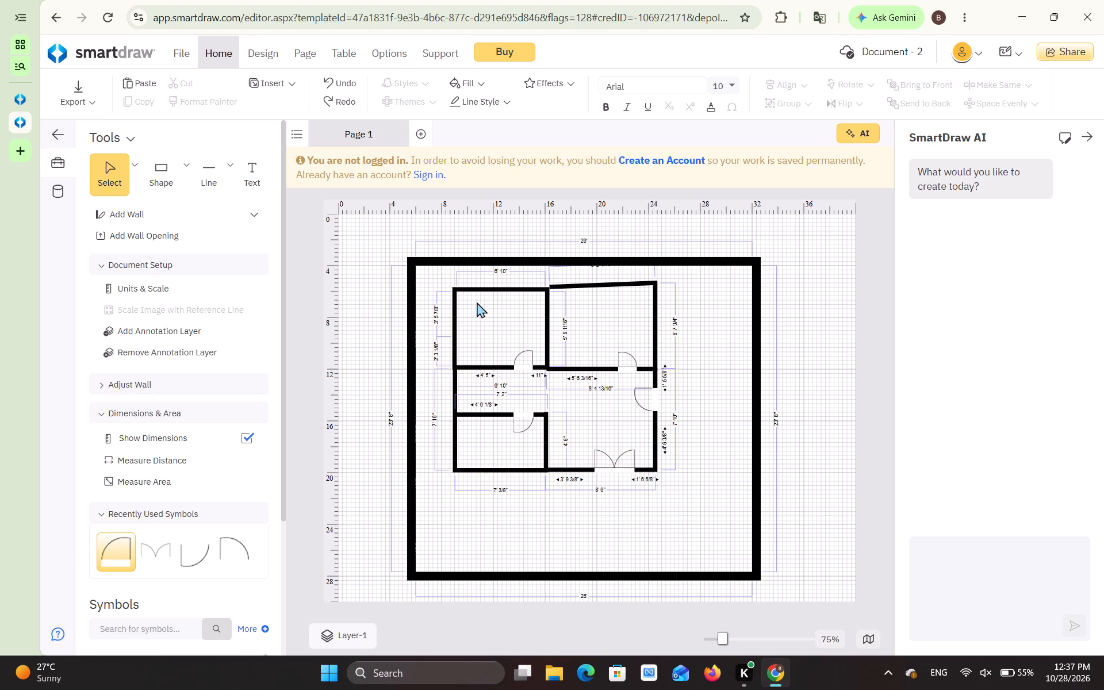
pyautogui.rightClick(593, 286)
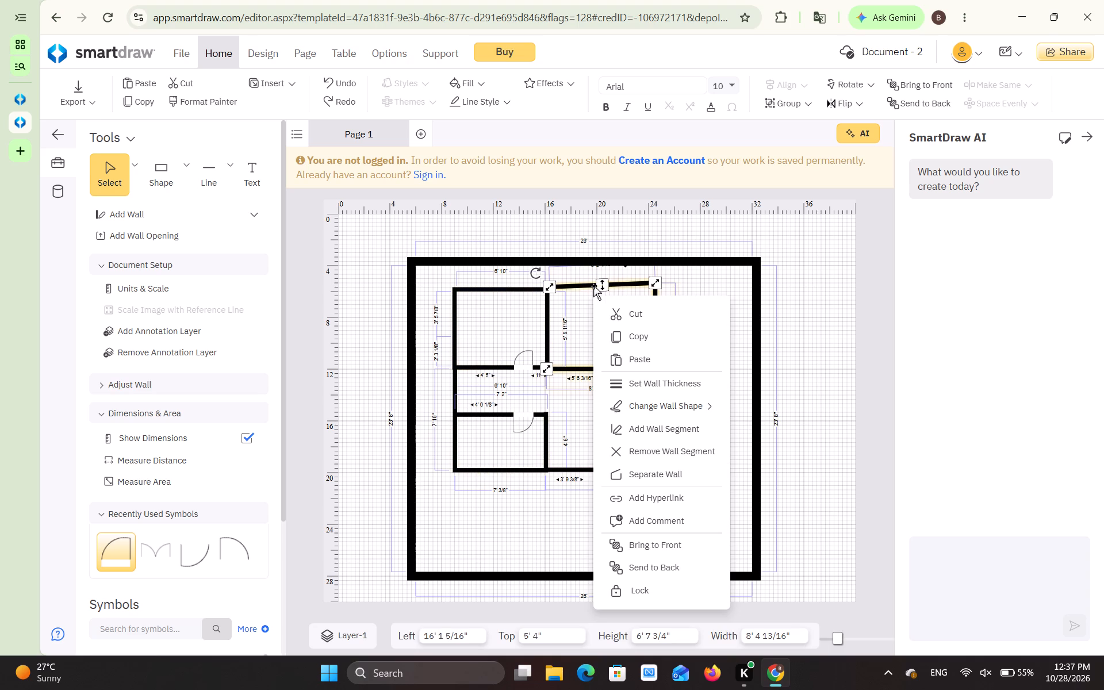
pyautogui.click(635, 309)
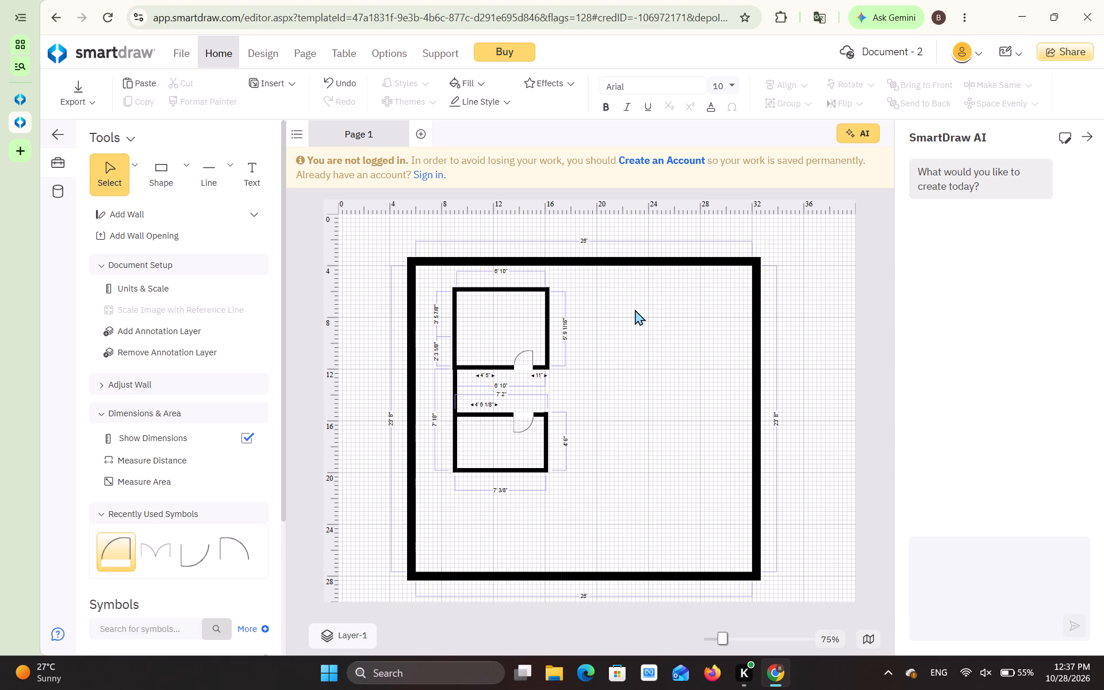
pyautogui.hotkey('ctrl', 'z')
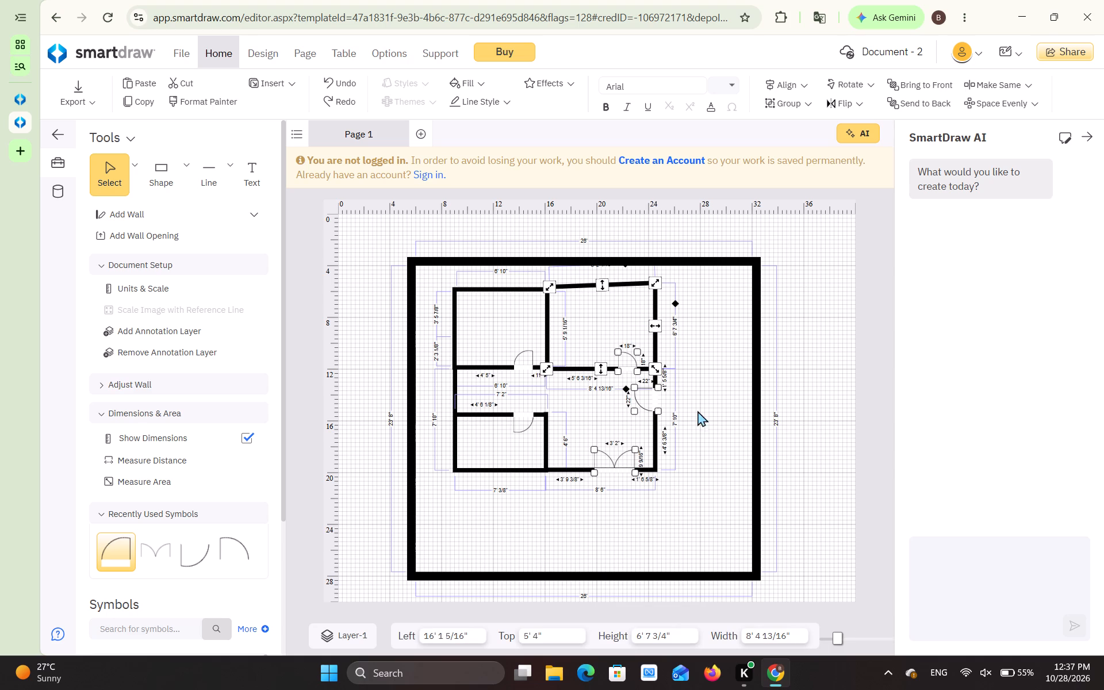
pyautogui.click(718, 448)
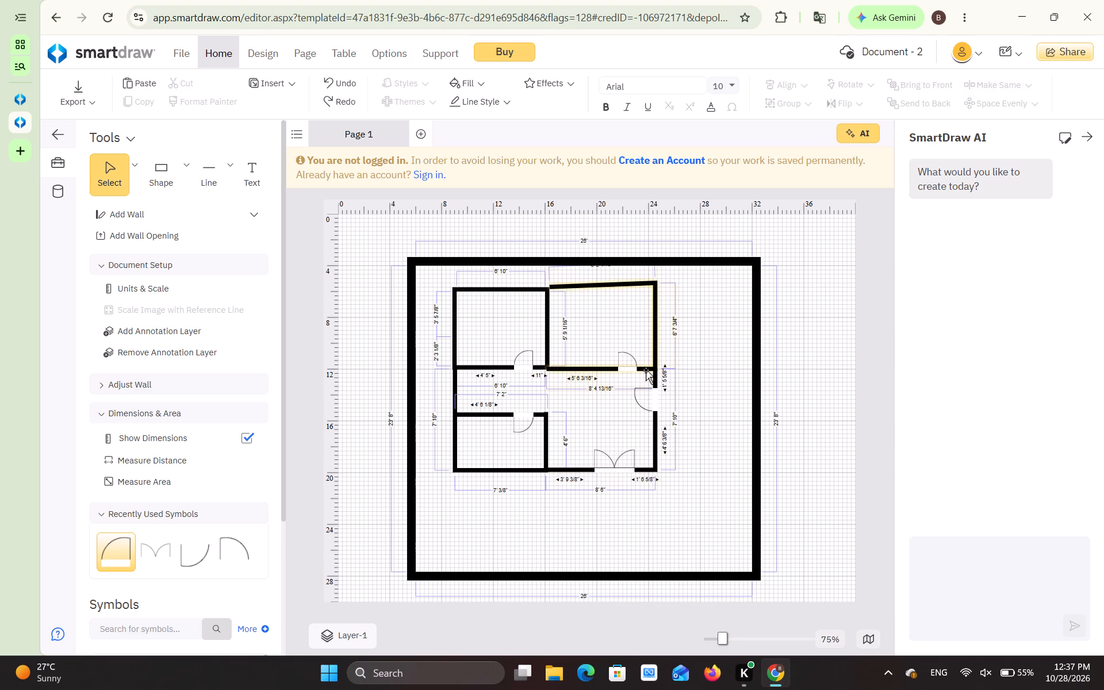
# Shift the upper-right room to about 16' 1 3/16" left and 5' 5 5/8" top, and level its top wall by moving the upper-left corner.
pyautogui.moveTo(551, 287); pyautogui.dragTo(587, 285)
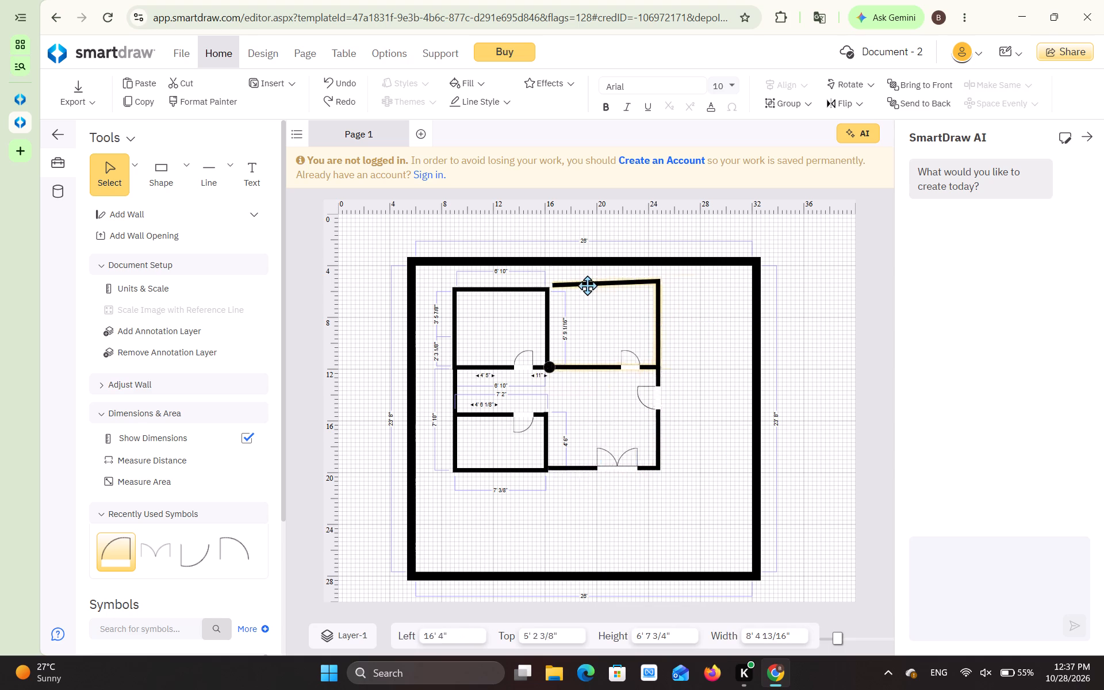
pyautogui.moveTo(587, 285); pyautogui.dragTo(558, 289)
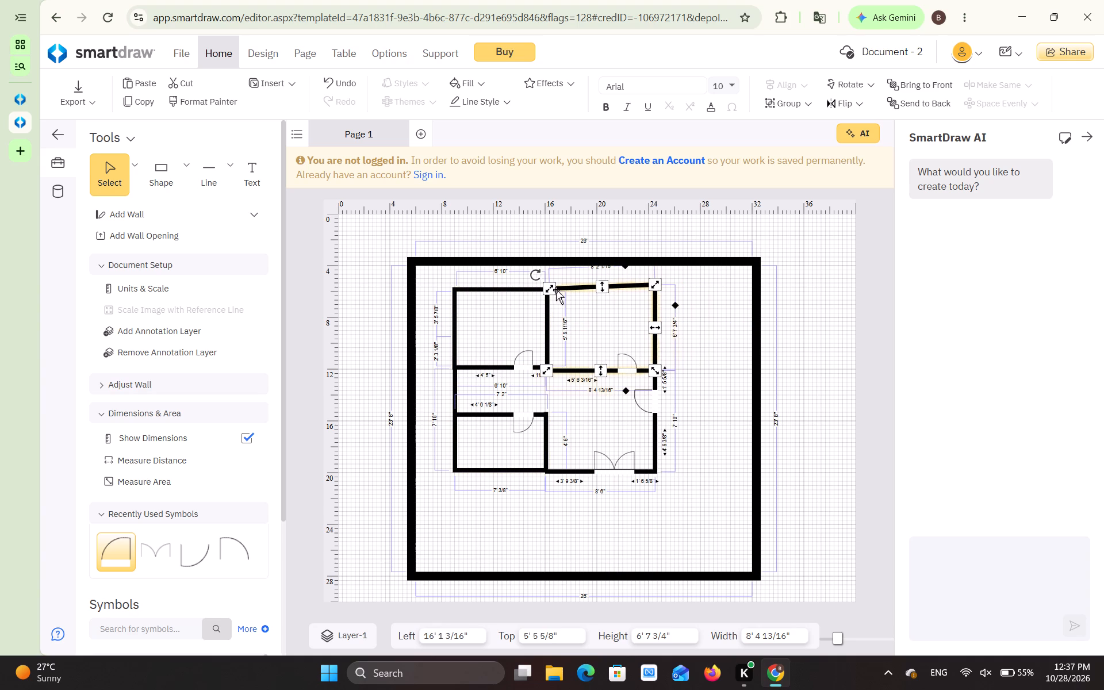
pyautogui.moveTo(554, 290); pyautogui.dragTo(550, 292)
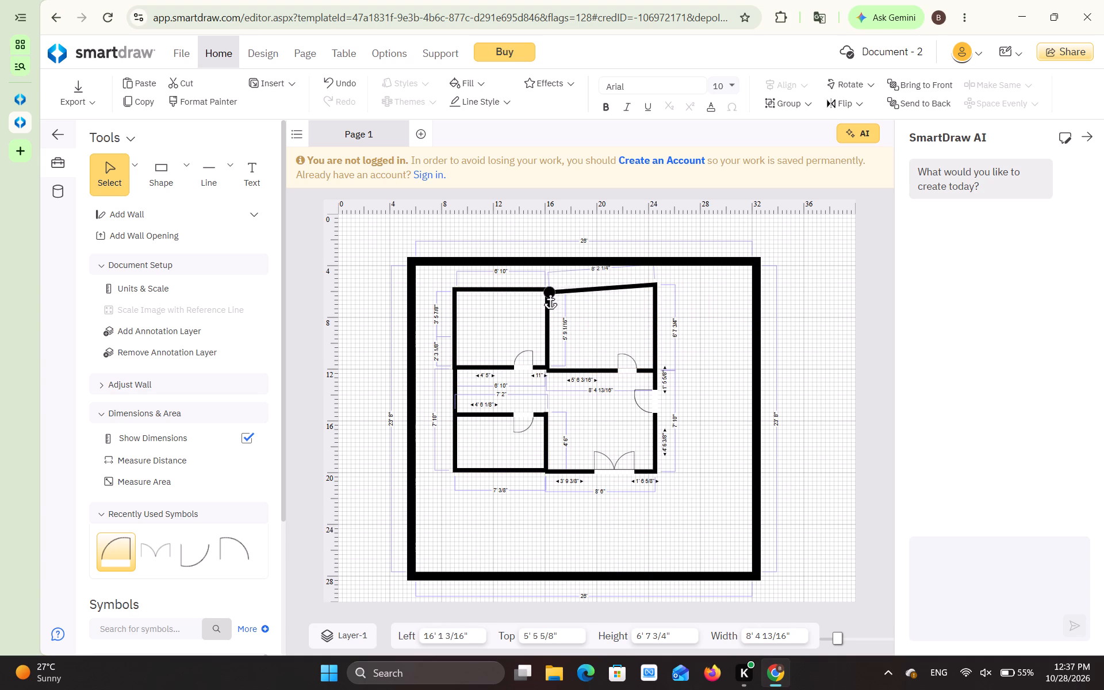
pyautogui.moveTo(550, 292); pyautogui.dragTo(549, 287)
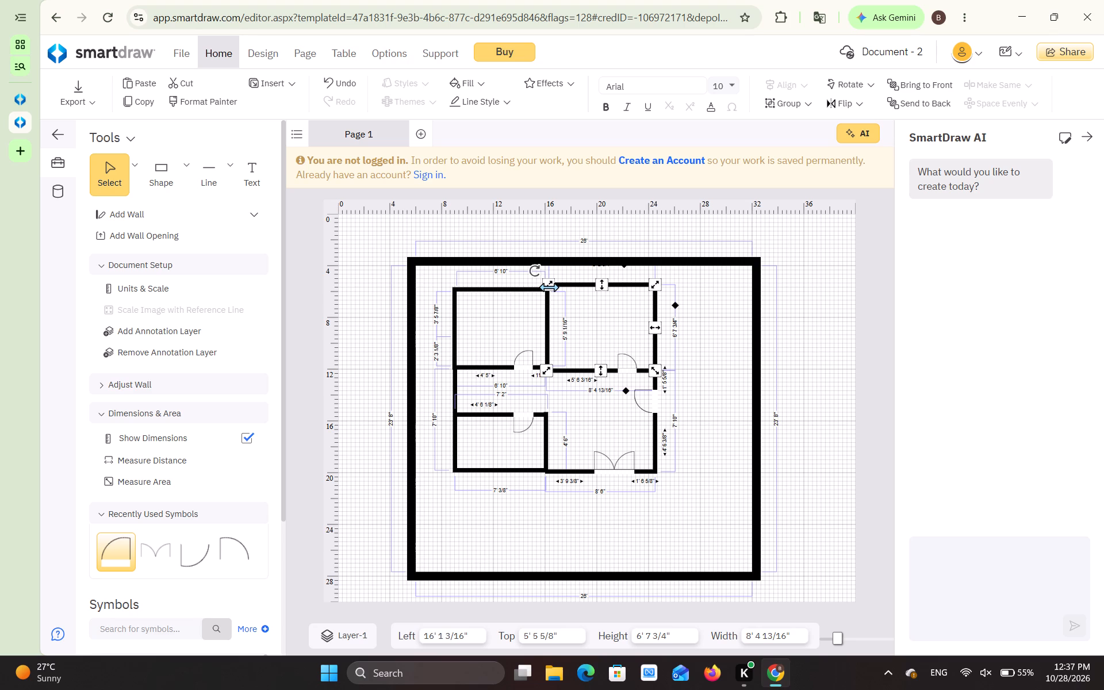
pyautogui.click(620, 335)
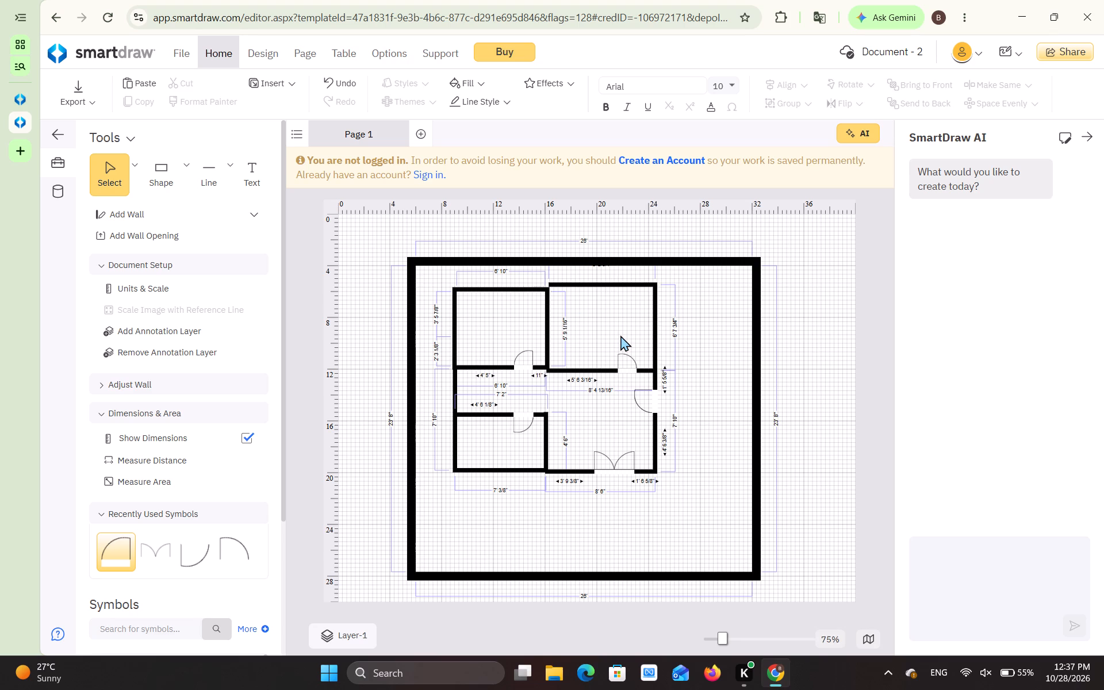
# Draw a small room about 2' 2" wide and 3' 4 7/8" high against the upper-right room's right wall.
pyautogui.click(237, 209)
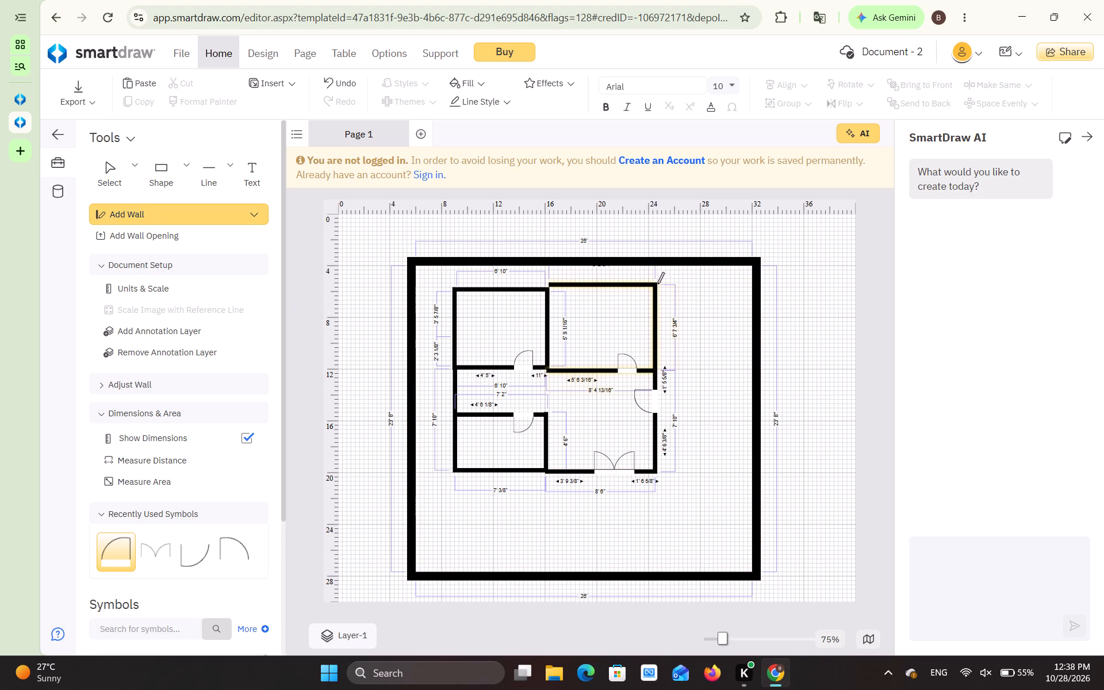
pyautogui.moveTo(657, 296); pyautogui.dragTo(676, 296)
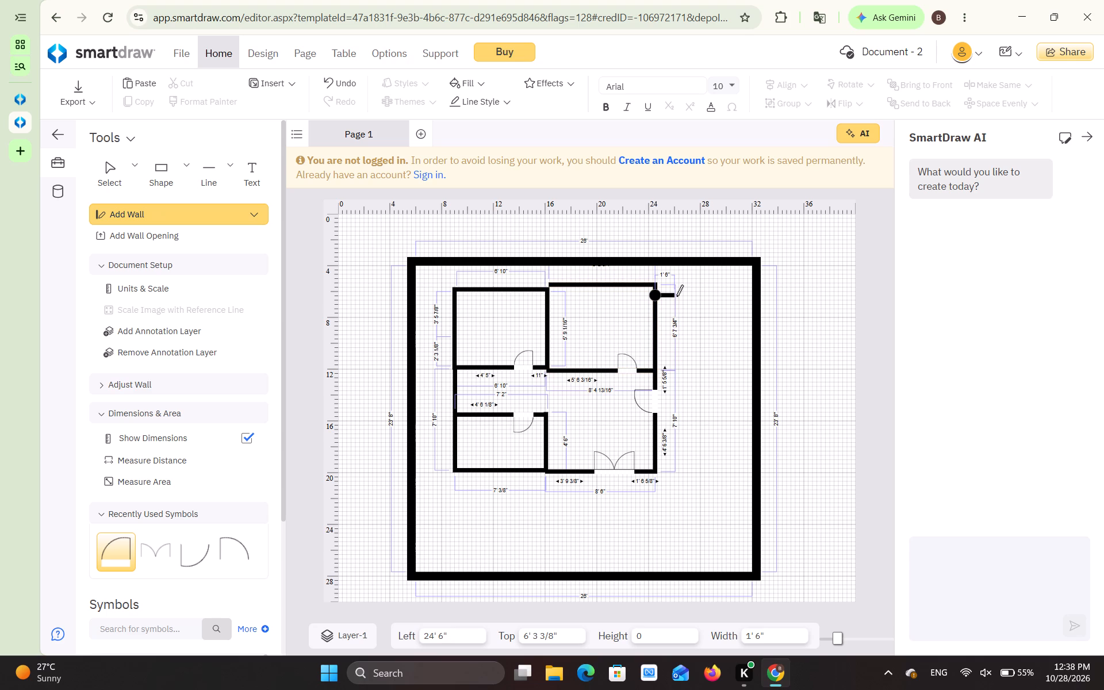
pyautogui.moveTo(676, 296); pyautogui.dragTo(682, 295)
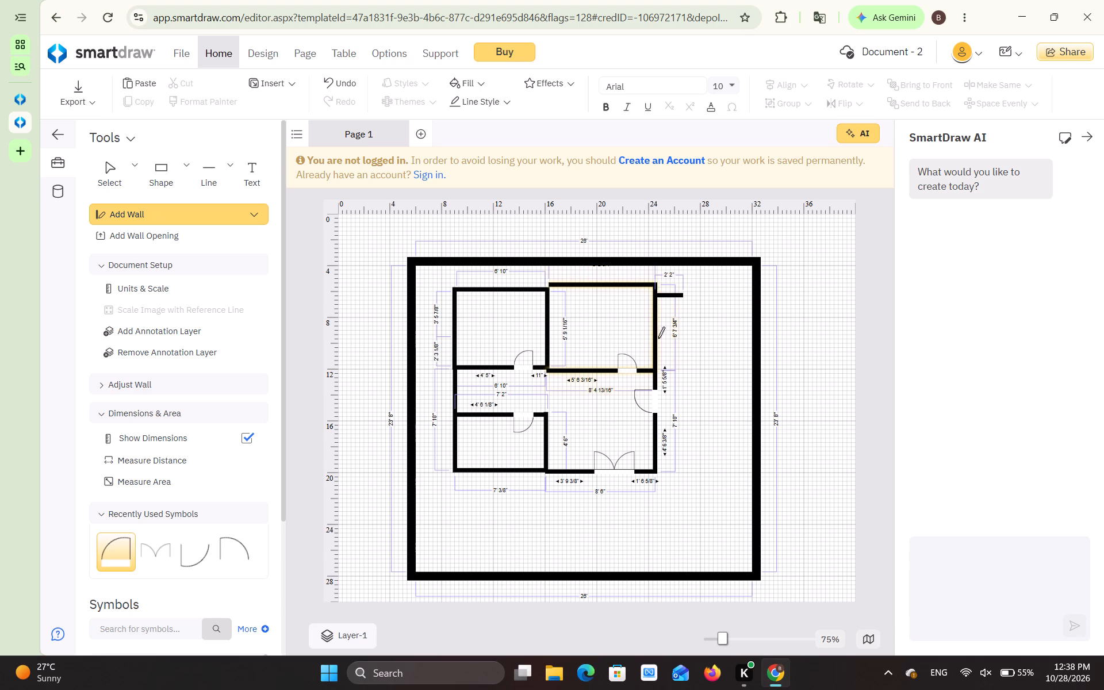
pyautogui.moveTo(658, 338); pyautogui.dragTo(685, 338)
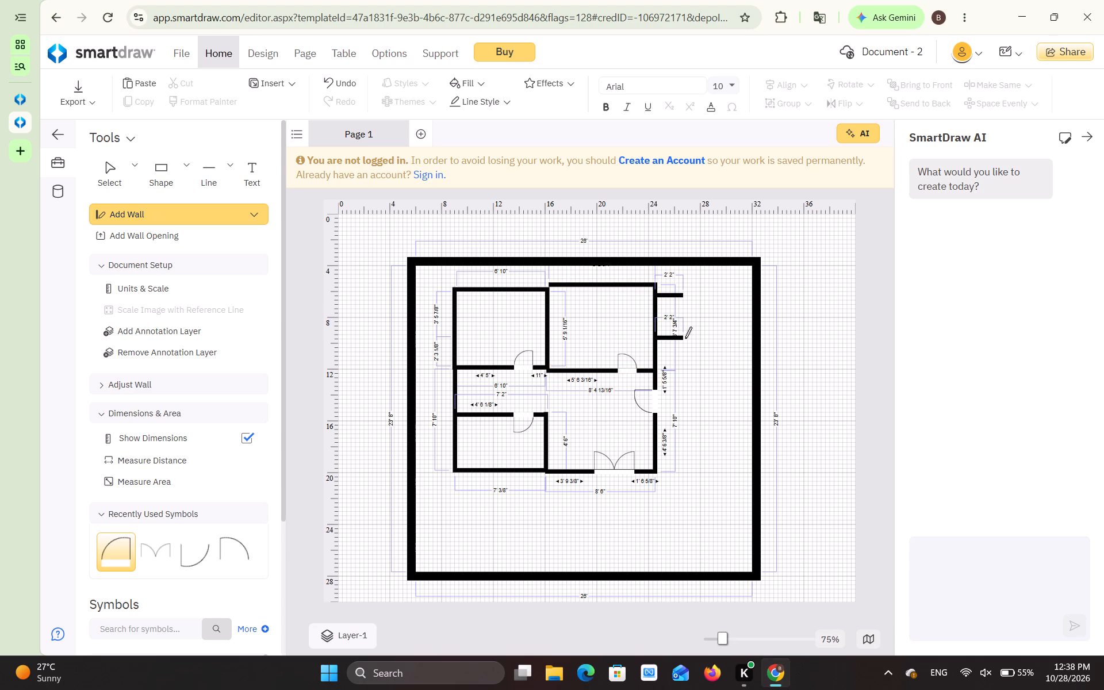
pyautogui.moveTo(680, 293); pyautogui.dragTo(679, 313)
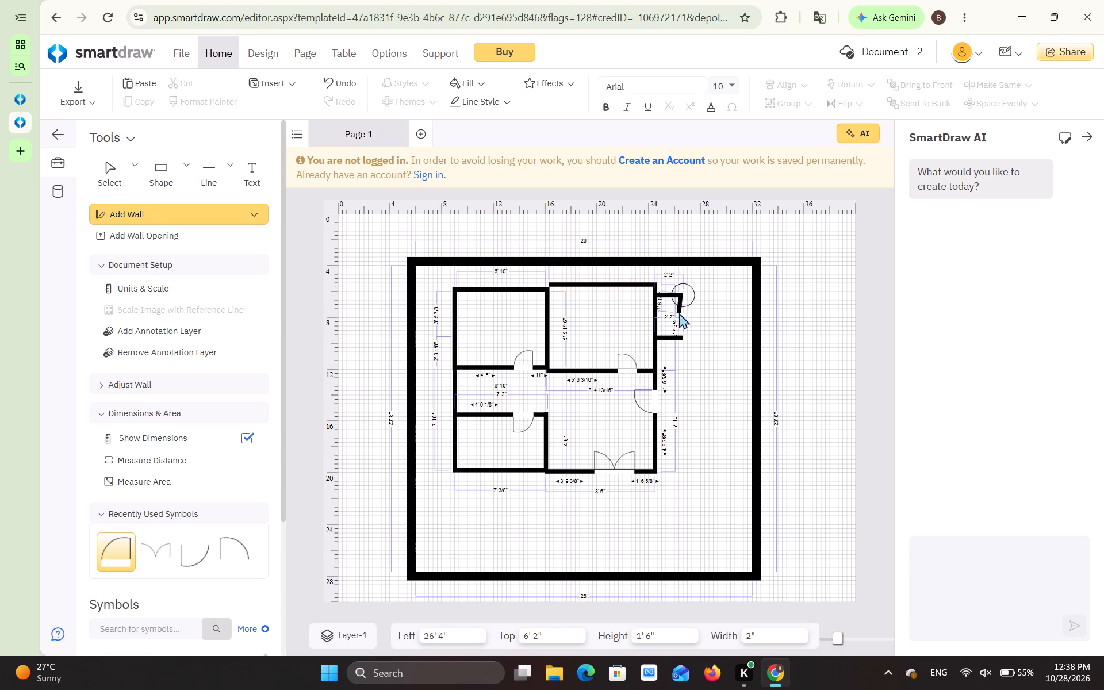
pyautogui.moveTo(679, 313); pyautogui.dragTo(681, 330)
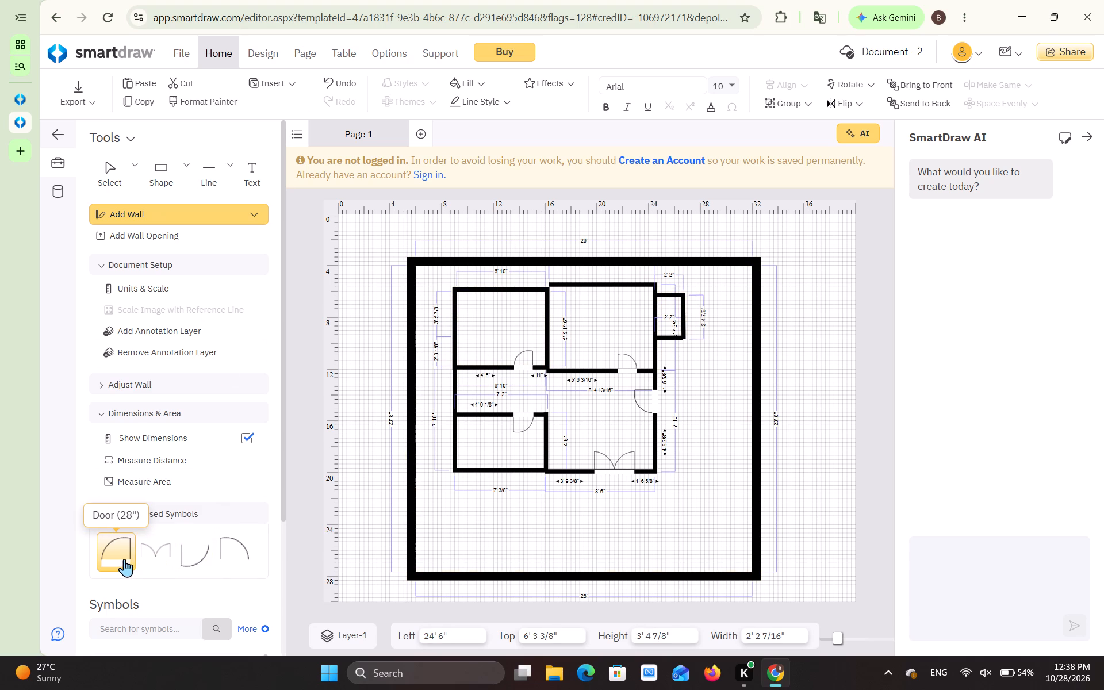
# Add a 28" door at the small room's lower-right corner and shrink it to about 11 5/8" square.
pyautogui.click(227, 550)
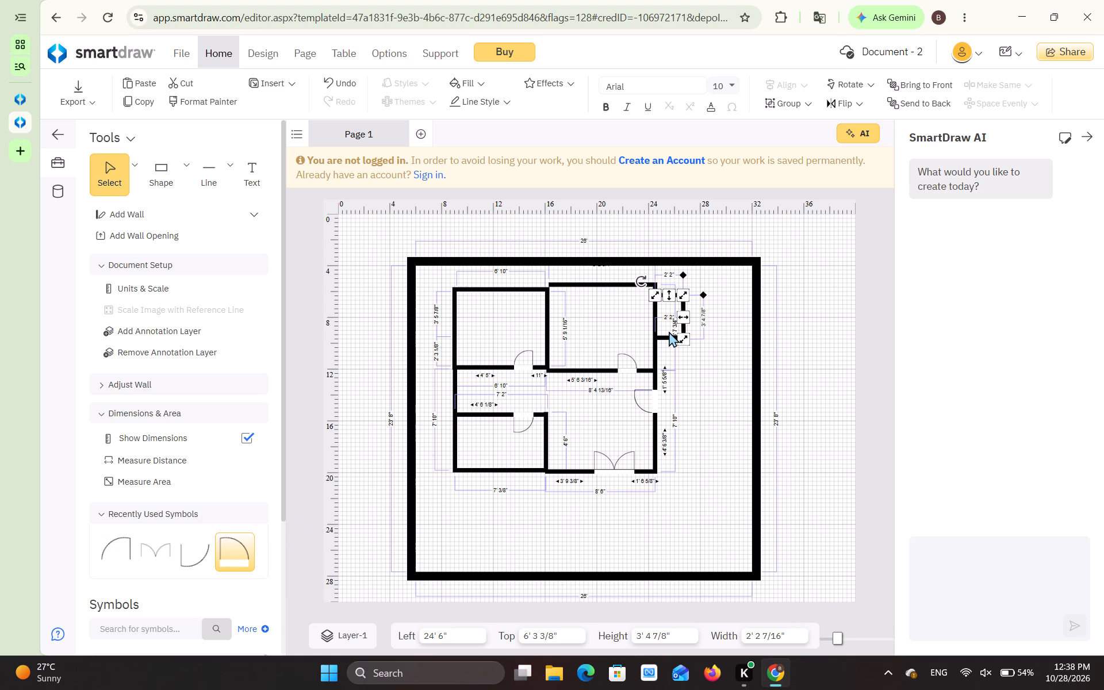
pyautogui.click(668, 333)
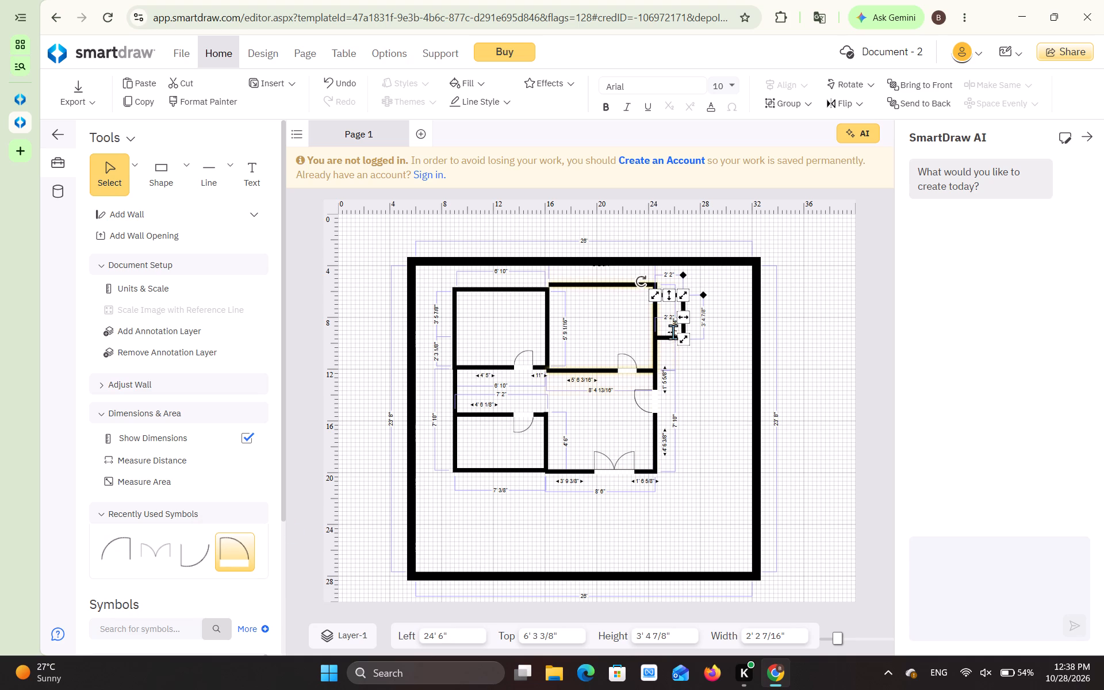
pyautogui.moveTo(238, 551); pyautogui.dragTo(670, 329)
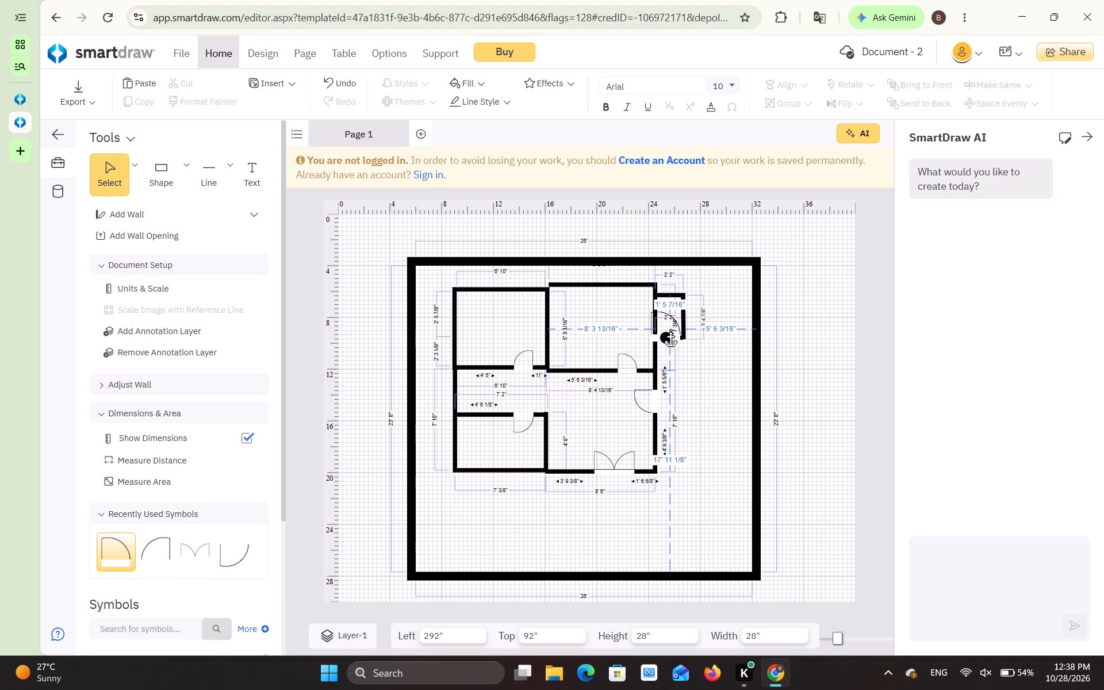
pyautogui.moveTo(670, 329); pyautogui.dragTo(677, 332)
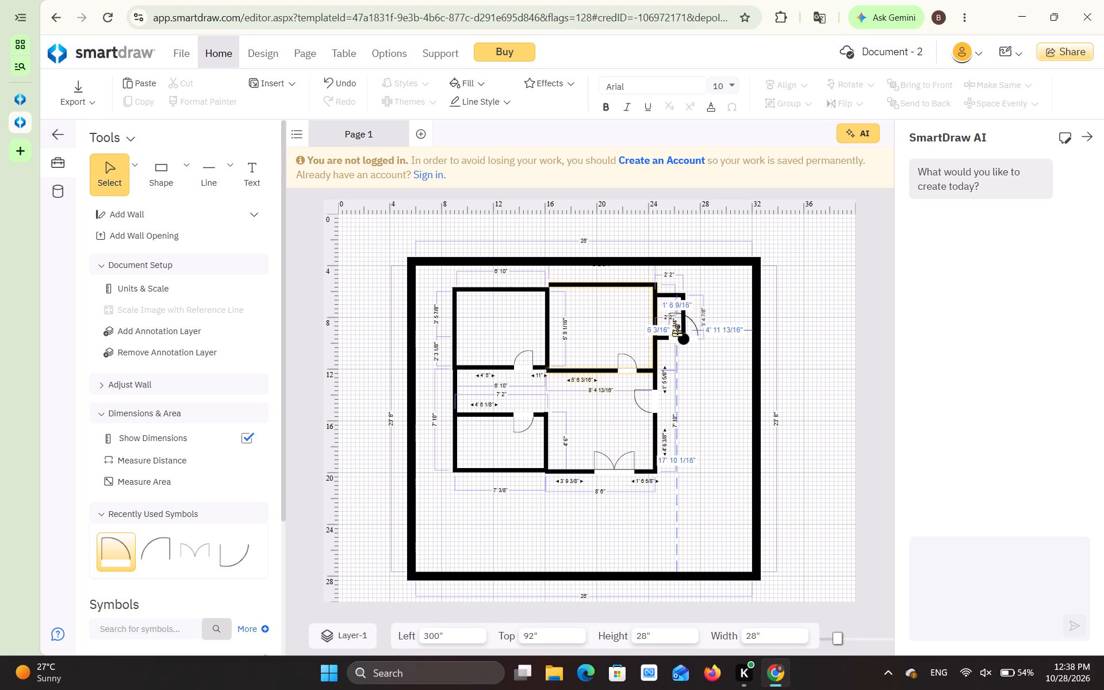
pyautogui.moveTo(677, 332); pyautogui.dragTo(672, 321)
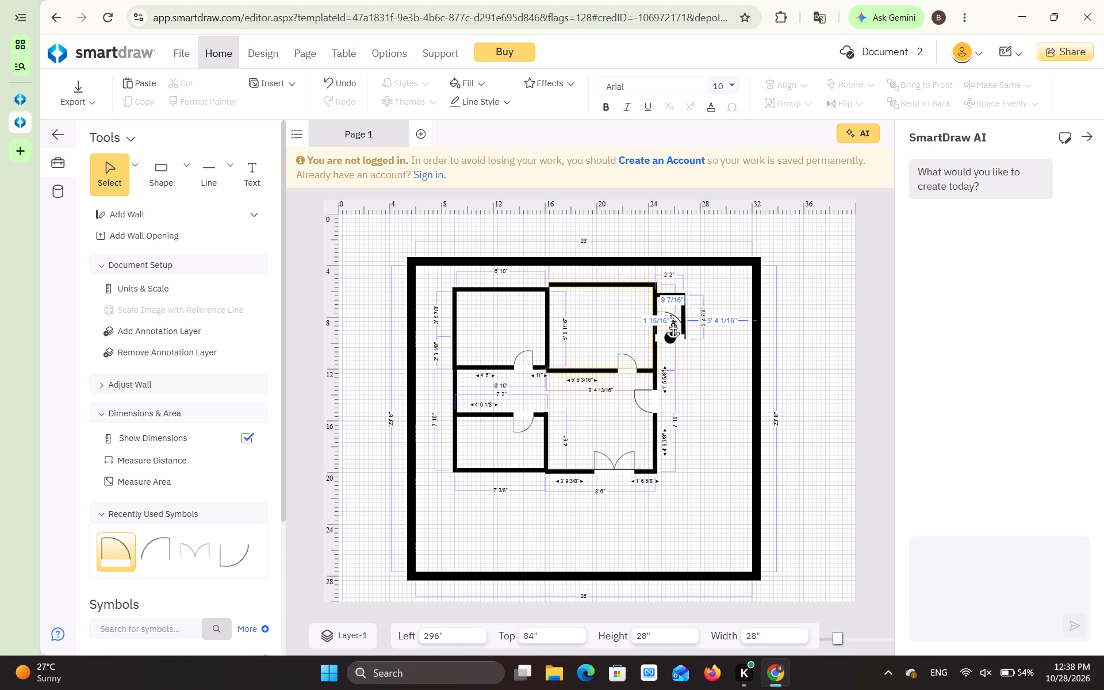
pyautogui.moveTo(672, 321); pyautogui.dragTo(676, 329)
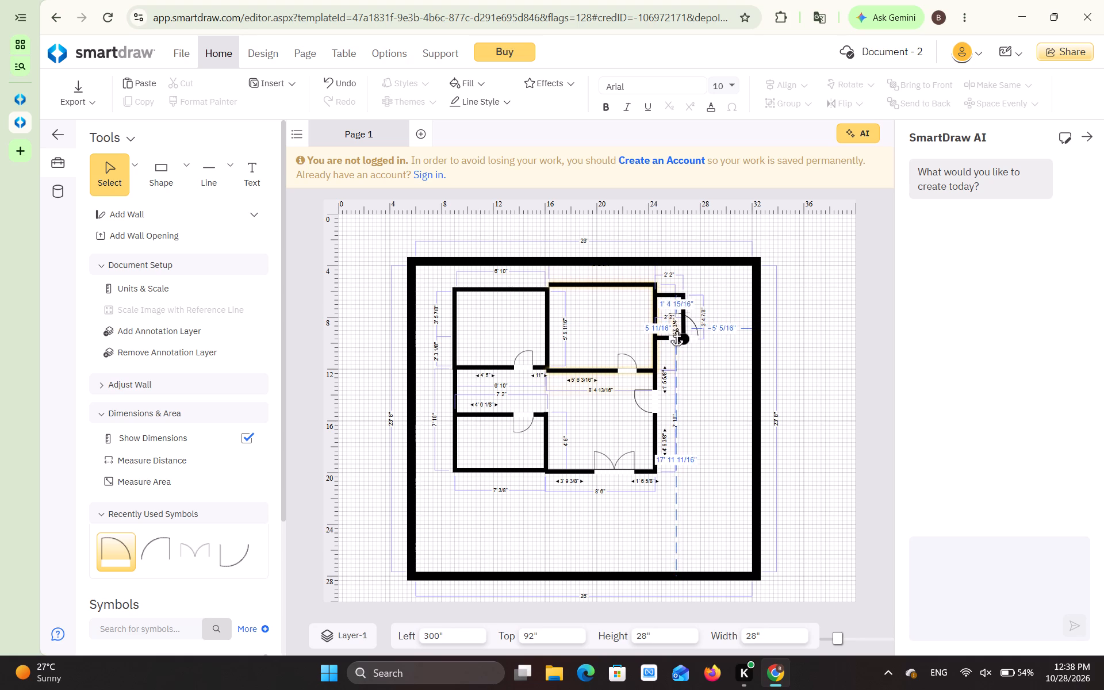
pyautogui.moveTo(679, 315); pyautogui.dragTo(685, 322)
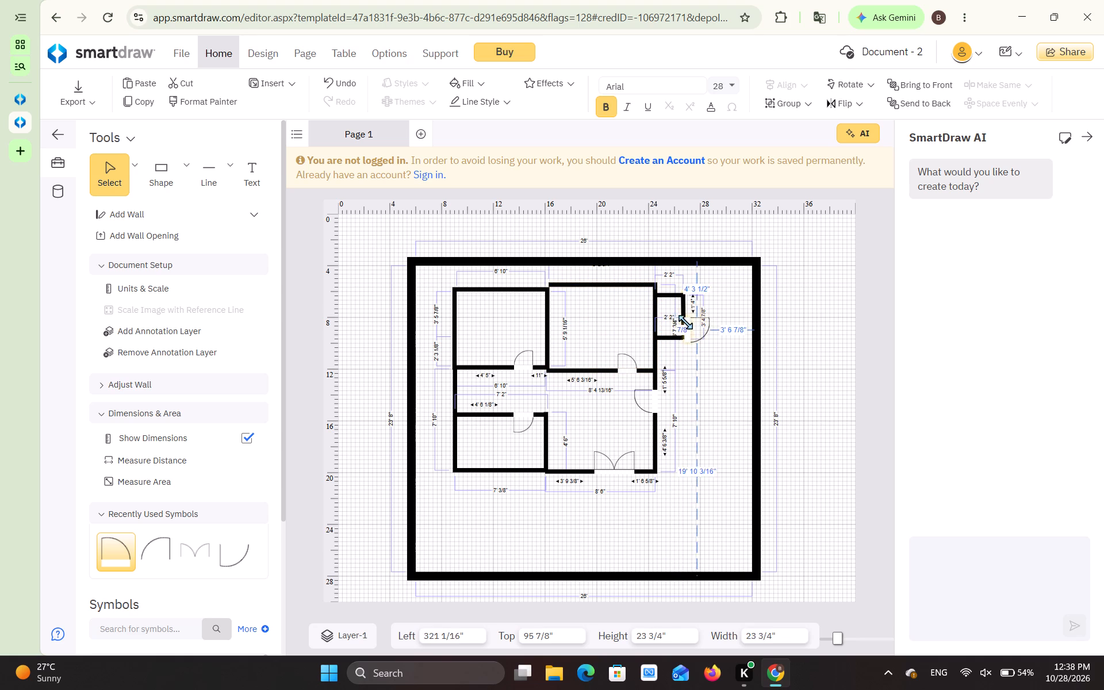
pyautogui.moveTo(685, 322); pyautogui.dragTo(693, 332)
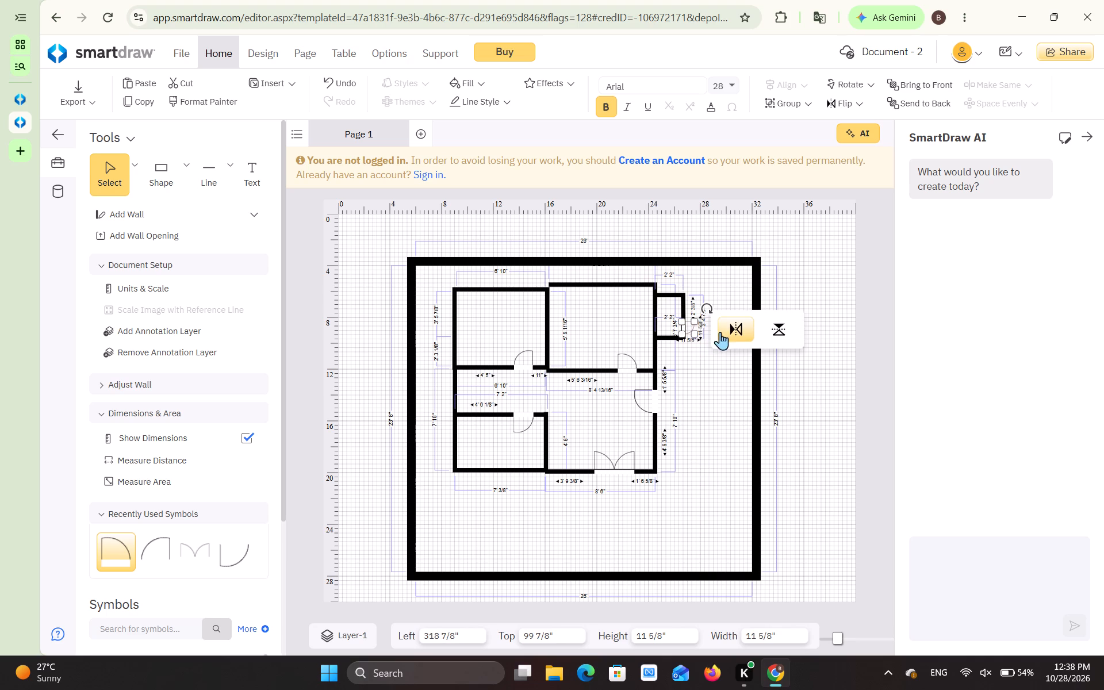
# Rotate the small room's door and seat it in that room's bottom wall.
pyautogui.moveTo(707, 308); pyautogui.dragTo(726, 340)
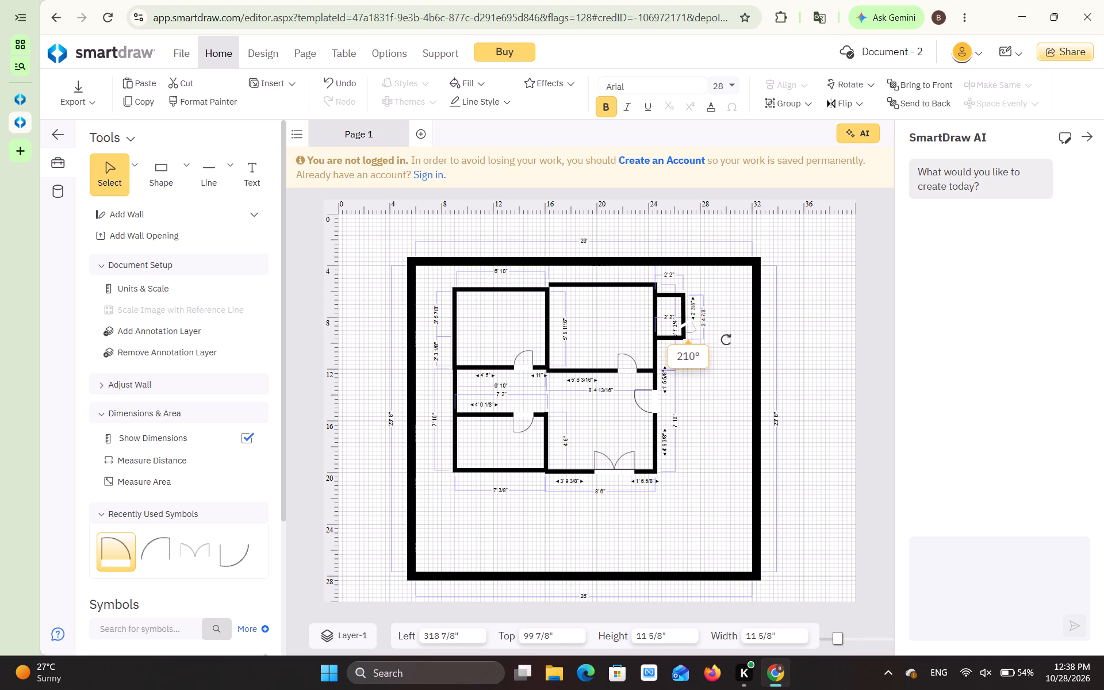
pyautogui.moveTo(726, 340); pyautogui.dragTo(726, 360)
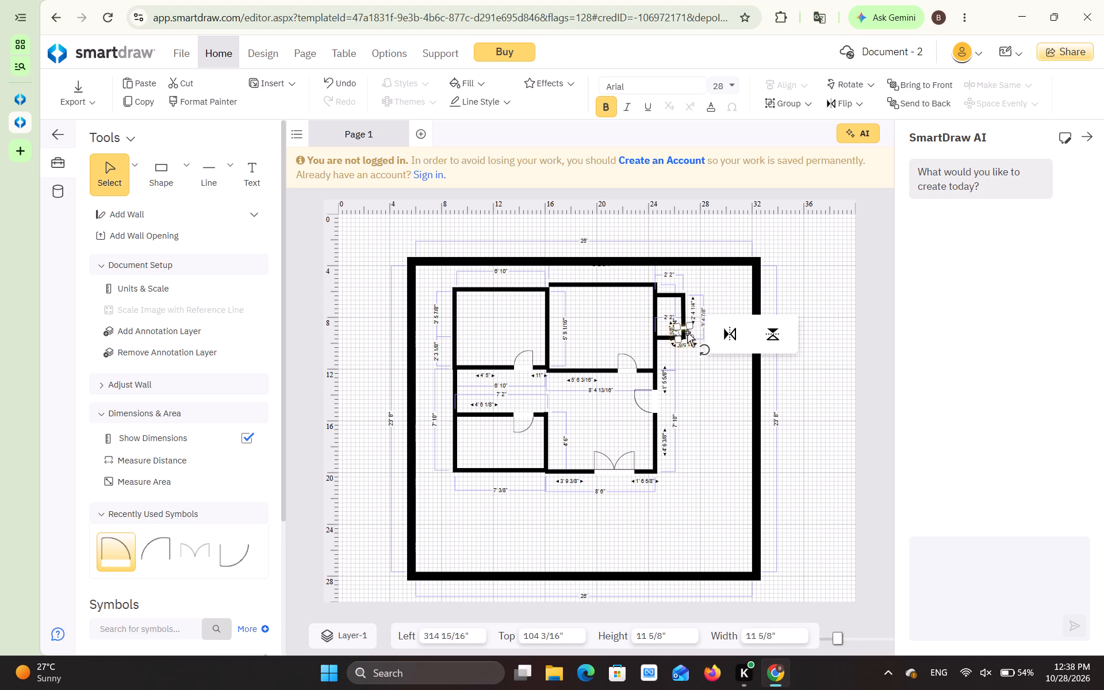
pyautogui.moveTo(687, 332); pyautogui.dragTo(675, 333)
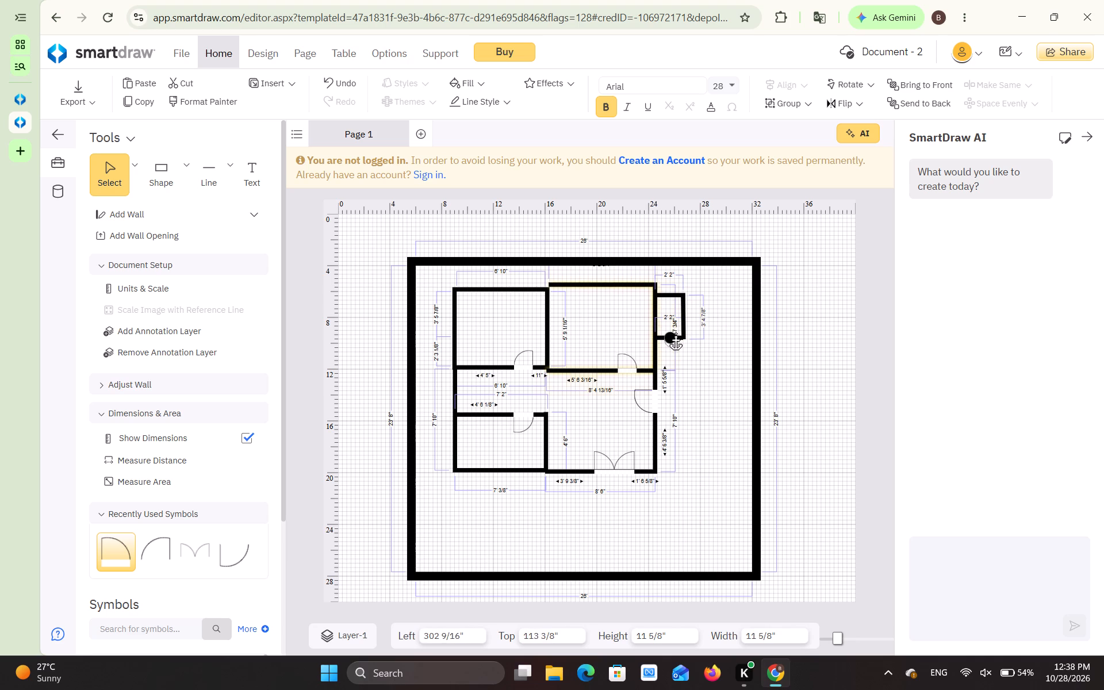
pyautogui.moveTo(675, 333); pyautogui.dragTo(676, 336)
pyautogui.click(678, 377)
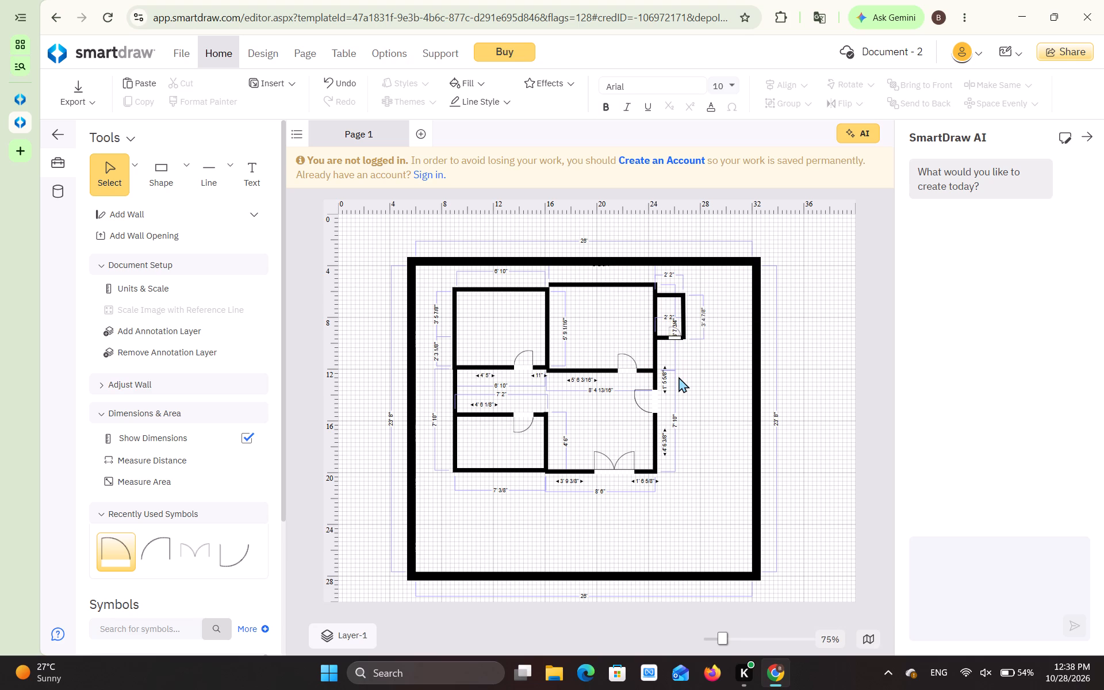
pyautogui.click(710, 367)
# Place the first double-pillow symbol from Beds over the upper-left room and shrink it to about 3' 8" wide by 3' 6" high.
pyautogui.scroll(-6, 175, 475)
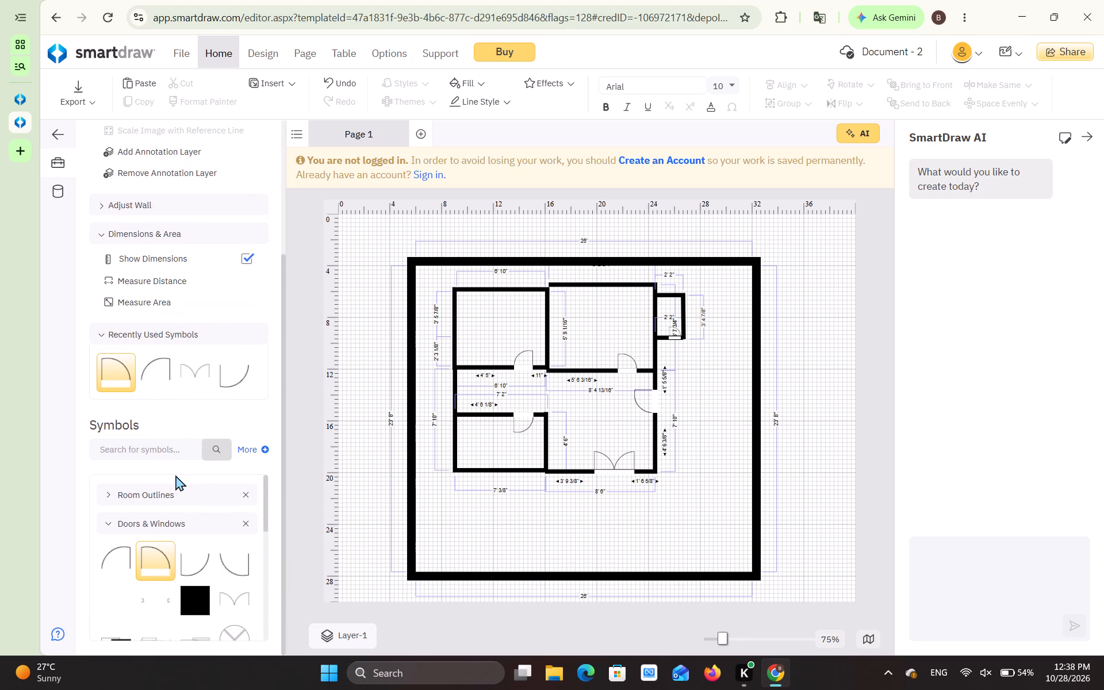
pyautogui.scroll(-4, 175, 475)
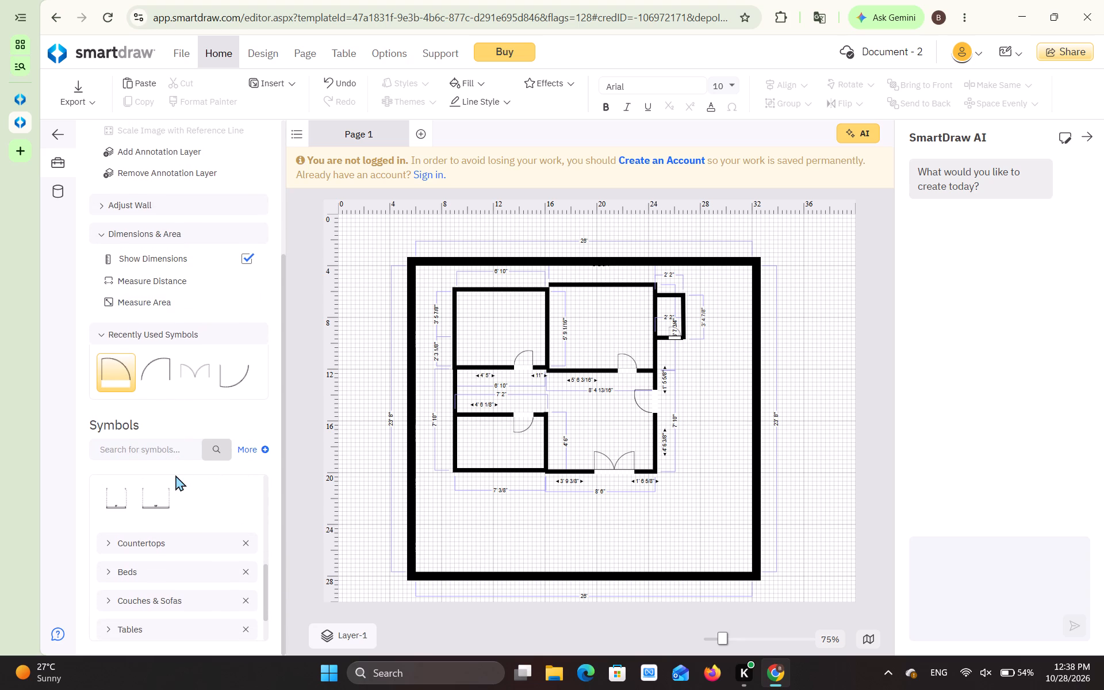
pyautogui.scroll(-2, 175, 475)
pyautogui.scroll(1, 175, 475)
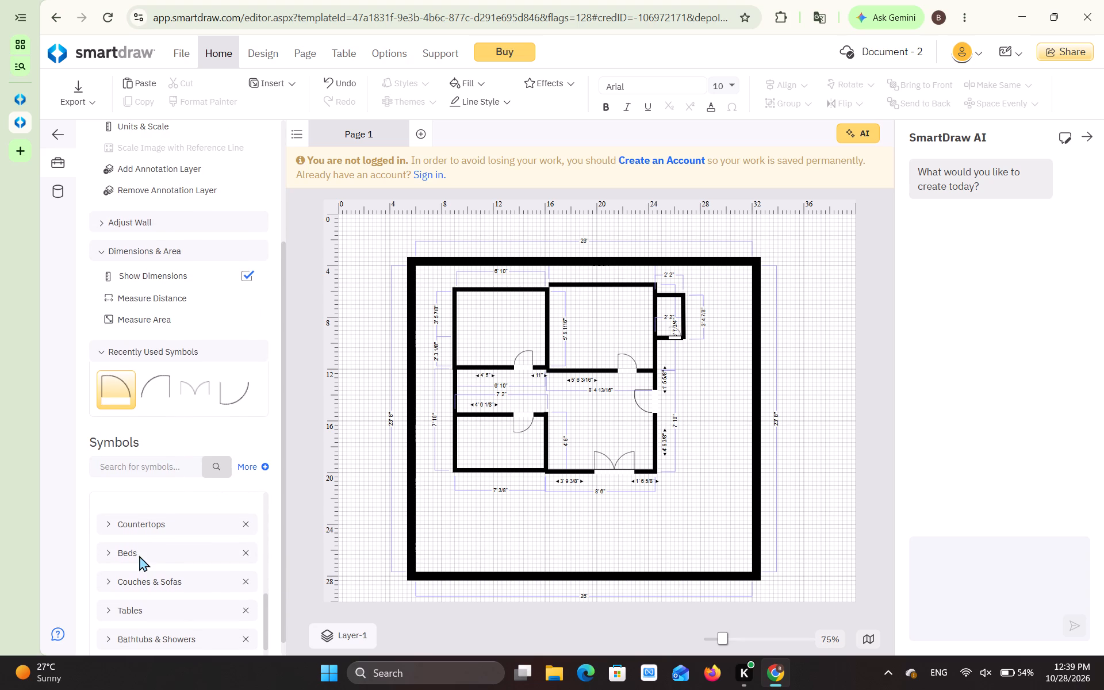
pyautogui.click(113, 558)
pyautogui.click(110, 554)
pyautogui.scroll(-2, 110, 554)
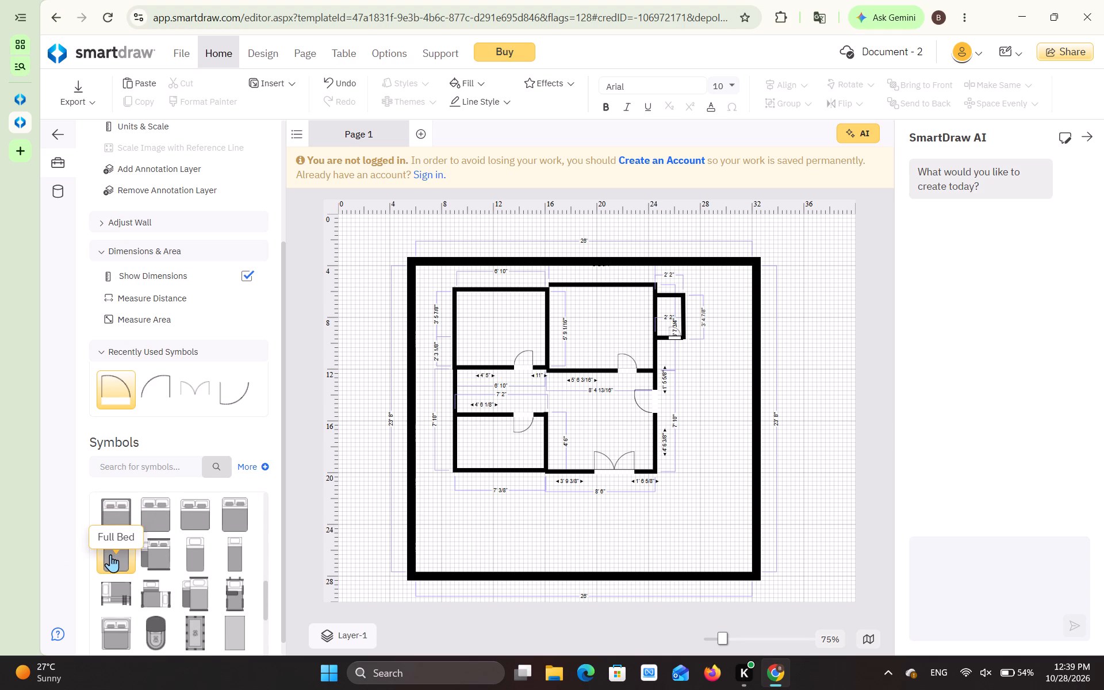
pyautogui.scroll(-1, 110, 554)
pyautogui.scroll(1, 110, 554)
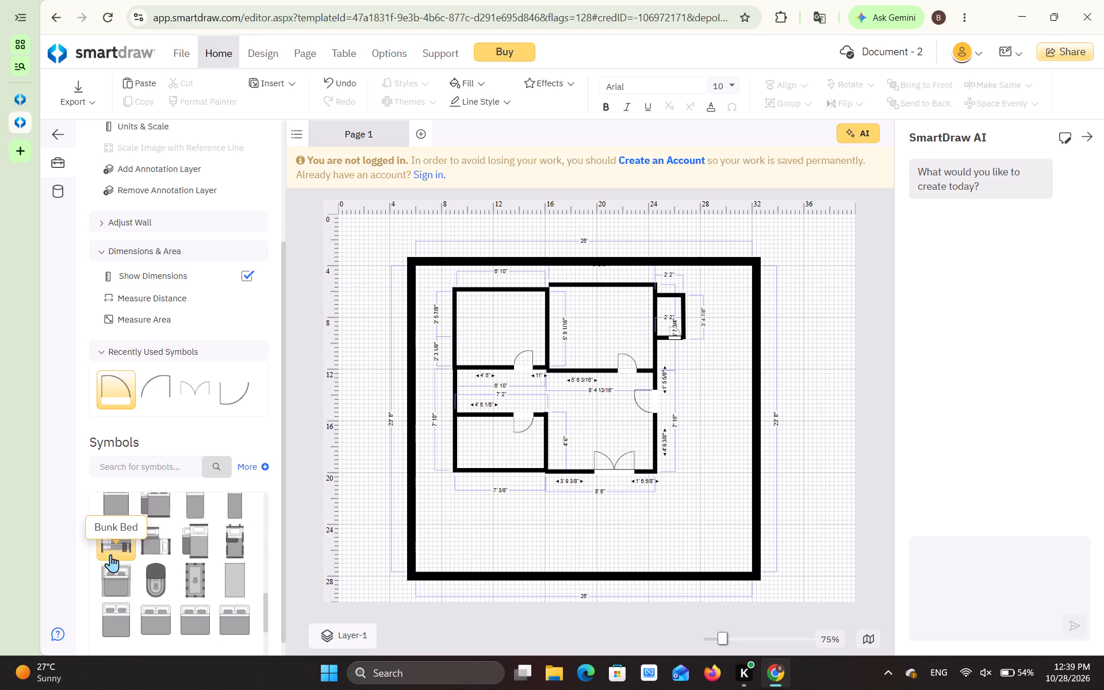
pyautogui.scroll(1, 110, 554)
pyautogui.moveTo(116, 530); pyautogui.dragTo(489, 357)
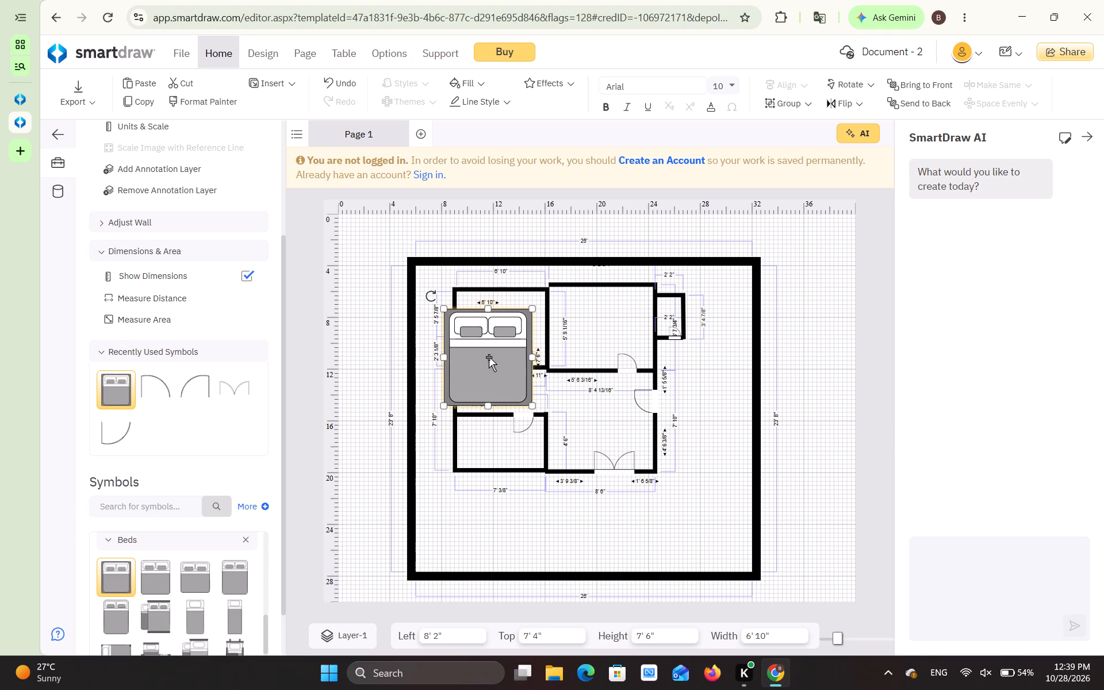
pyautogui.moveTo(443, 309); pyautogui.dragTo(473, 343)
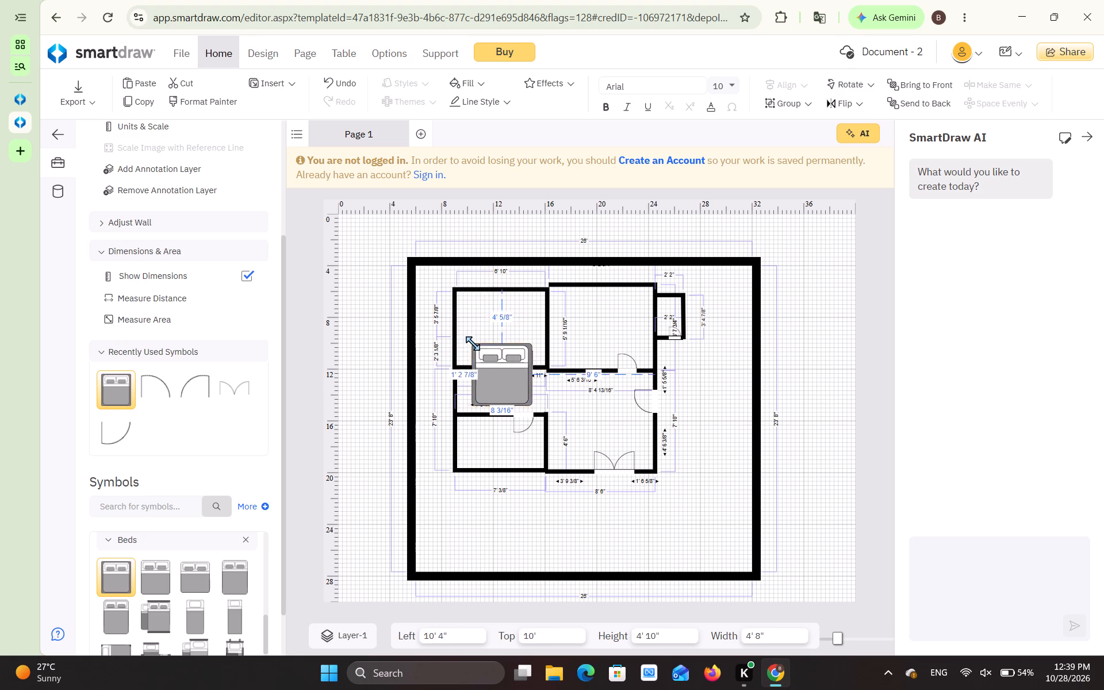
pyautogui.moveTo(473, 343); pyautogui.dragTo(484, 359)
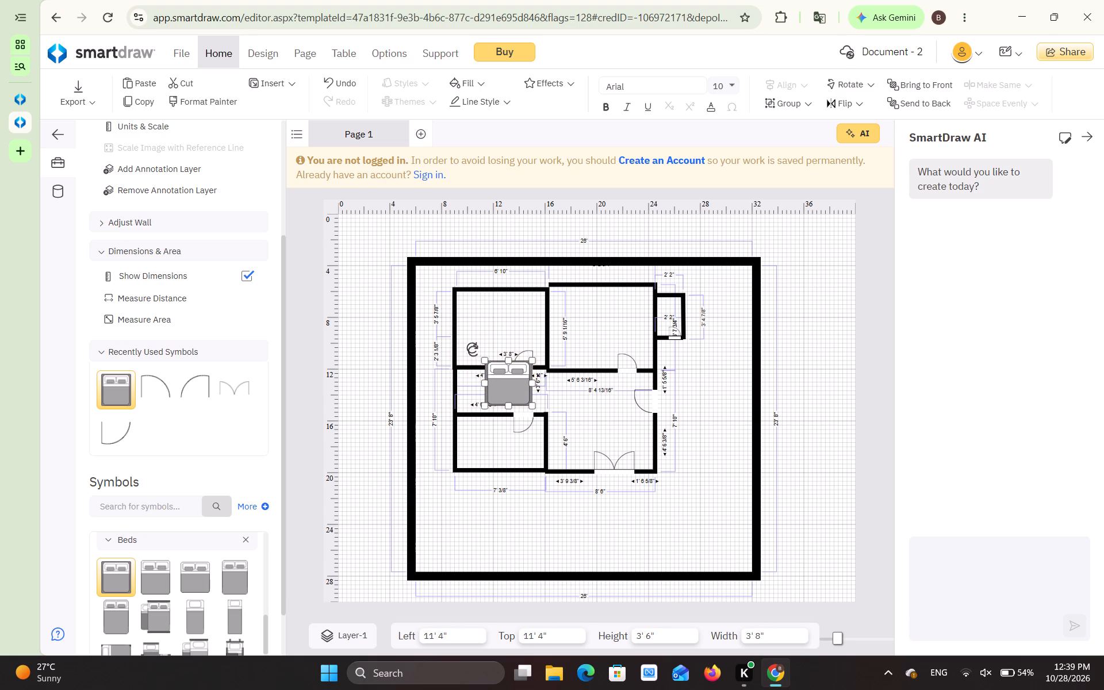
# Rotate the bed 90° so its pillows face left and set it against the upper-left room's left wall, about 7' 5 1/4" top.
pyautogui.moveTo(474, 351); pyautogui.dragTo(477, 417)
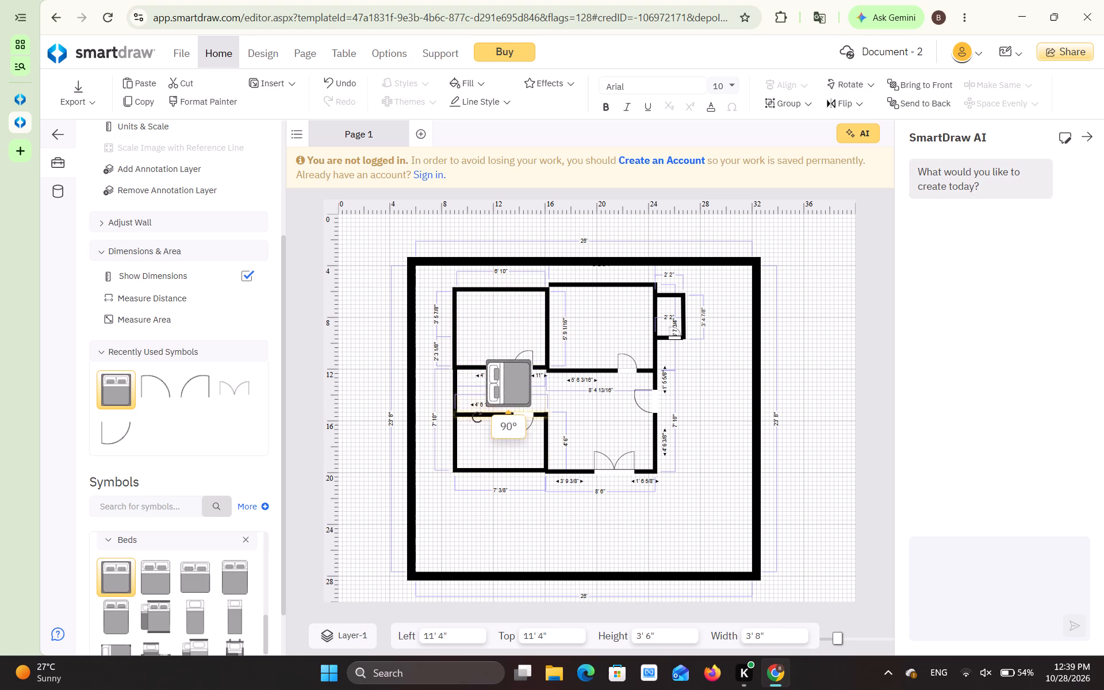
pyautogui.moveTo(477, 417); pyautogui.dragTo(482, 412)
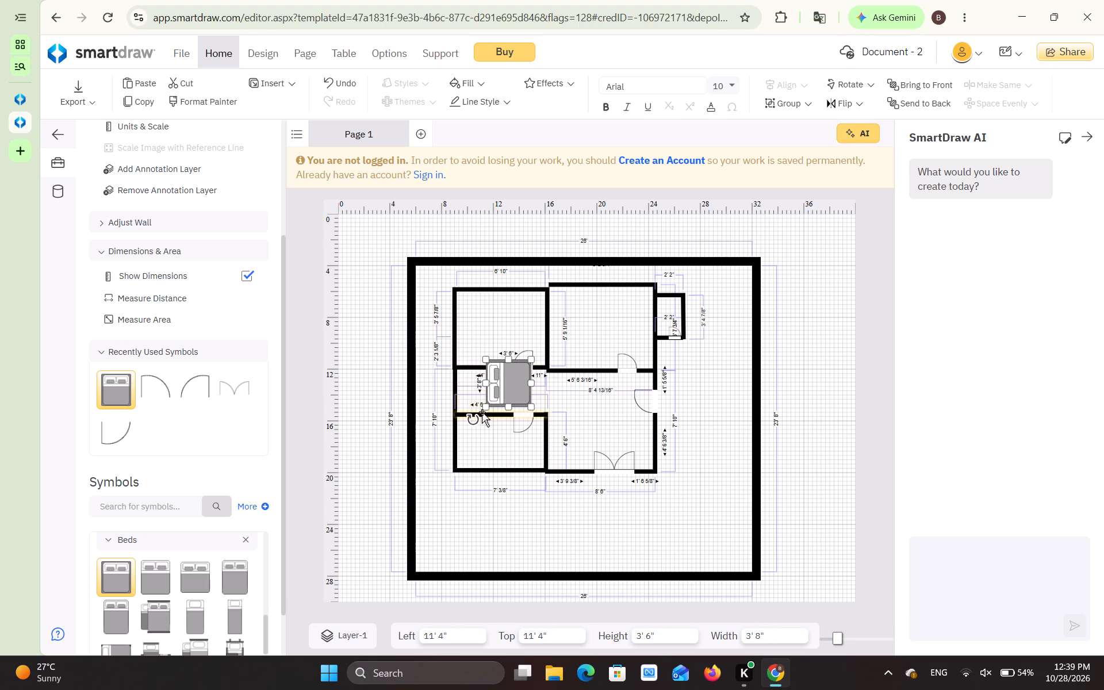
pyautogui.moveTo(509, 380); pyautogui.dragTo(482, 328)
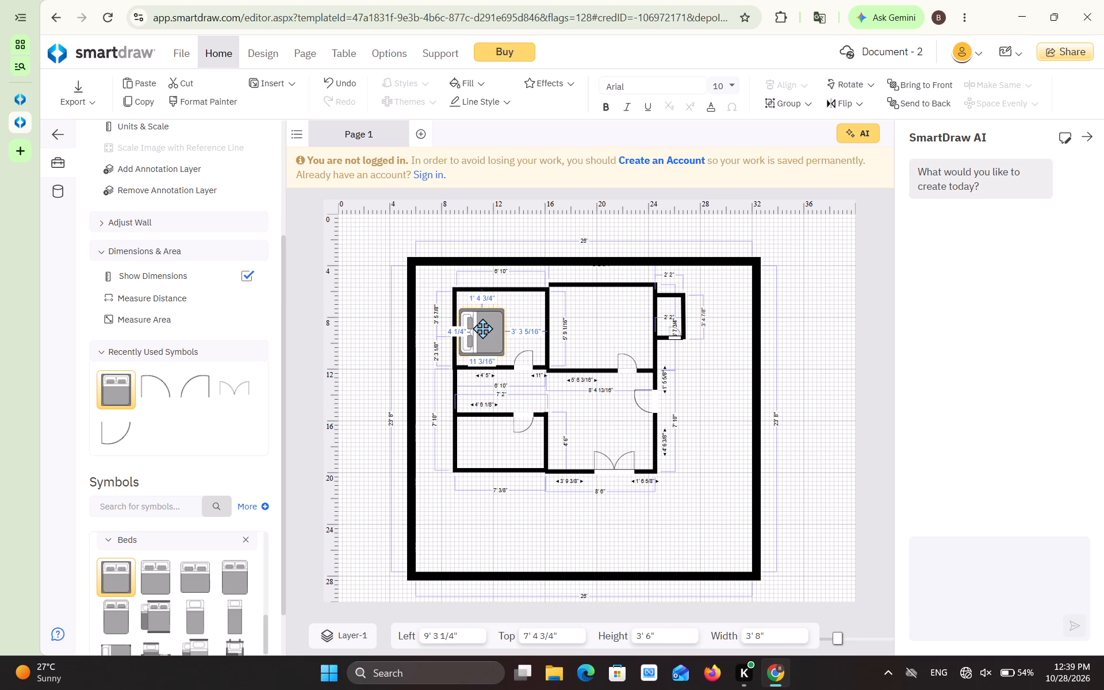
pyautogui.moveTo(482, 328); pyautogui.dragTo(480, 331)
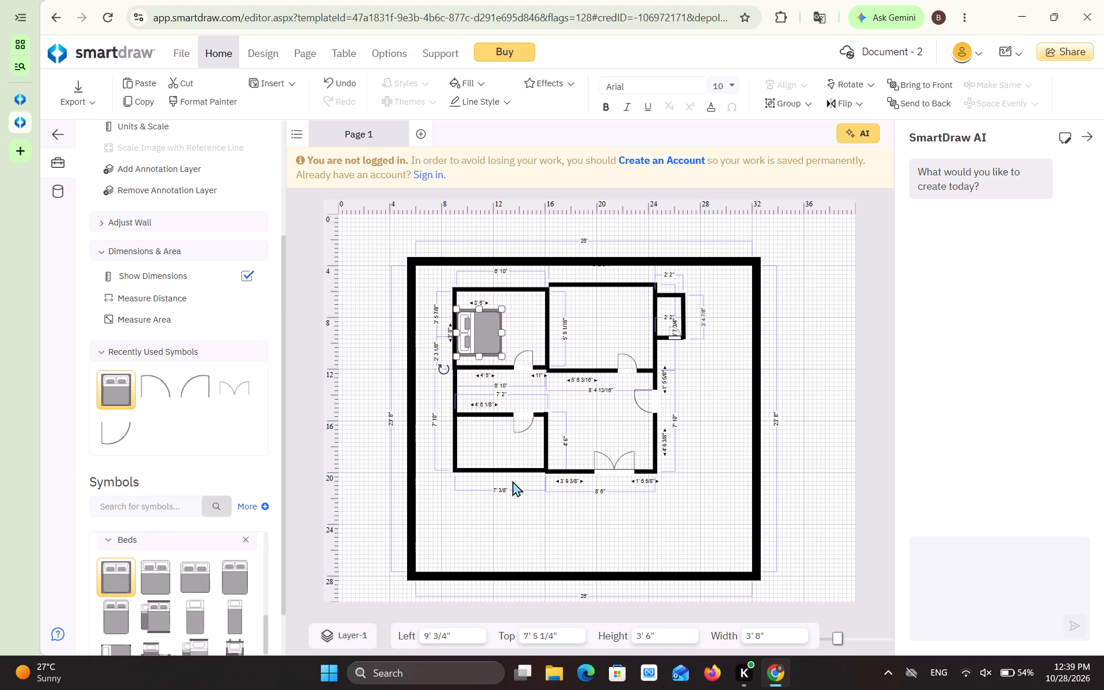
pyautogui.click(366, 419)
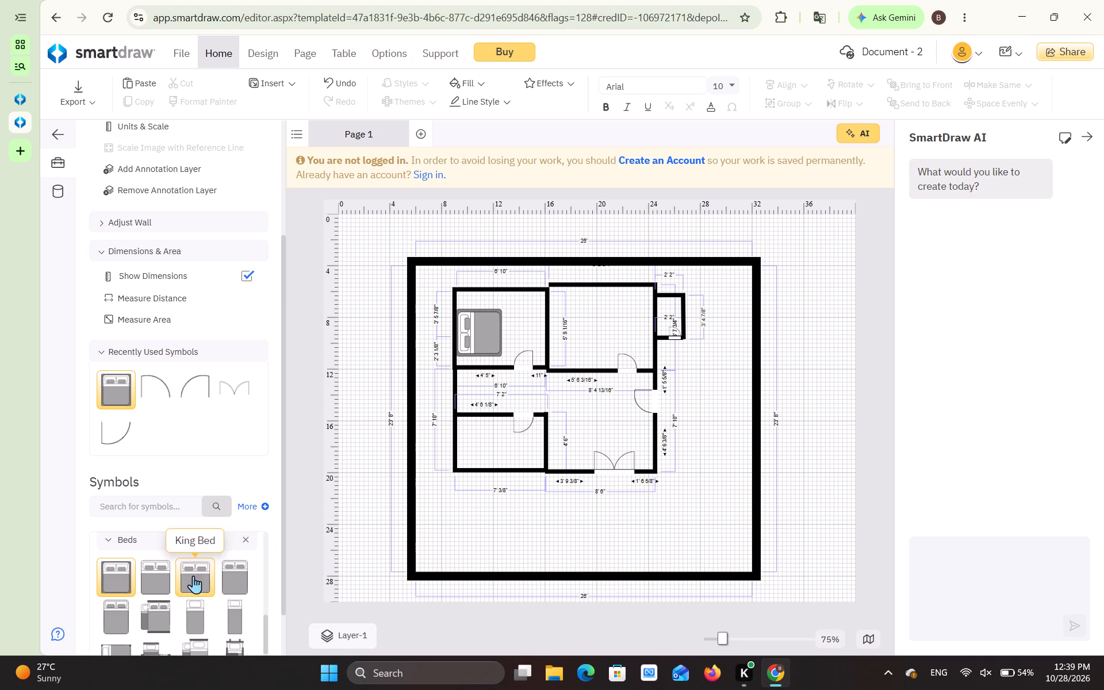
# Place the same bed symbol over the upper-right room and shrink it to about 4' wide by 3' 10" high.
pyautogui.hscroll(1, 203, 623)
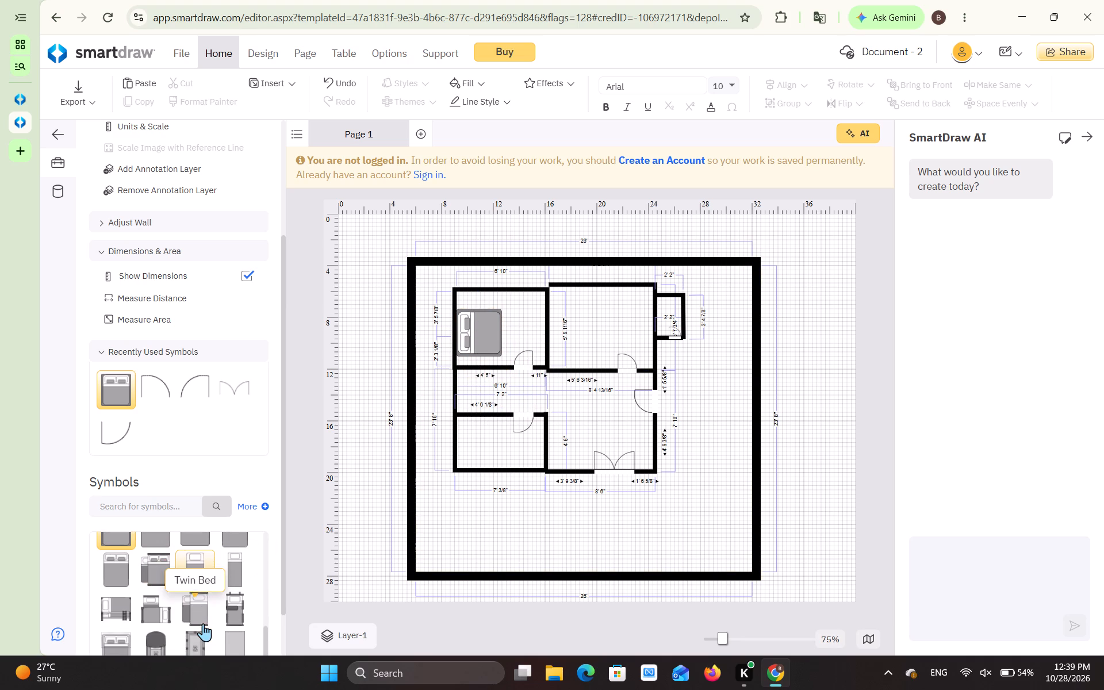
pyautogui.hscroll(1, 203, 623)
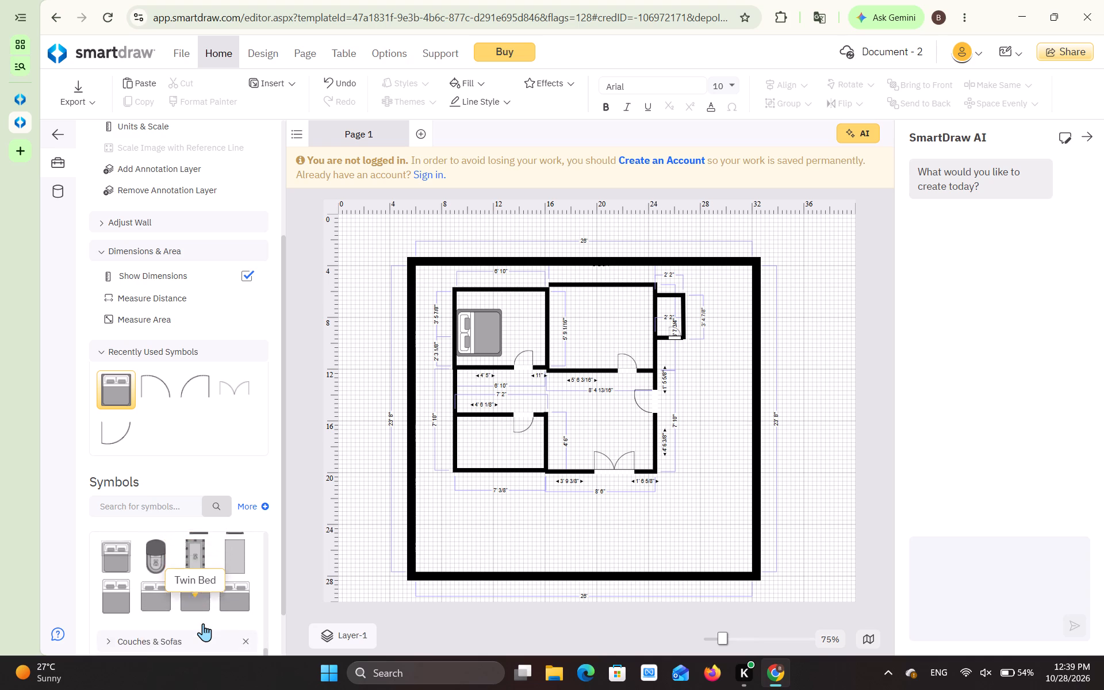
pyautogui.hscroll(2, 203, 623)
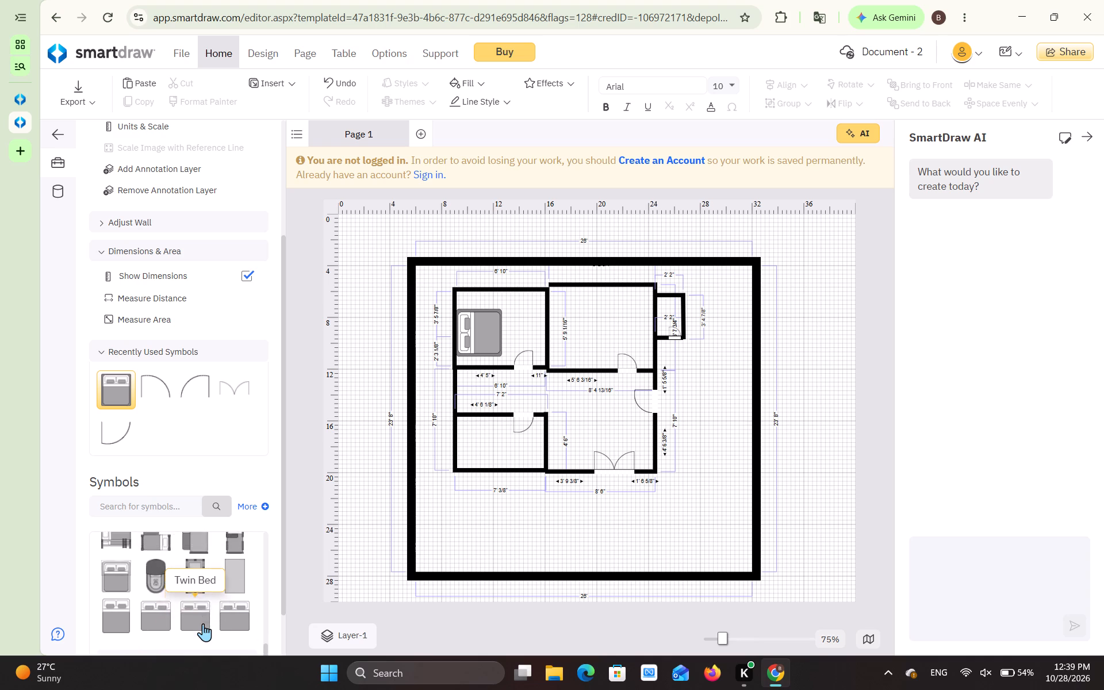
pyautogui.hscroll(1, 203, 623)
pyautogui.scroll(1, 155, 576)
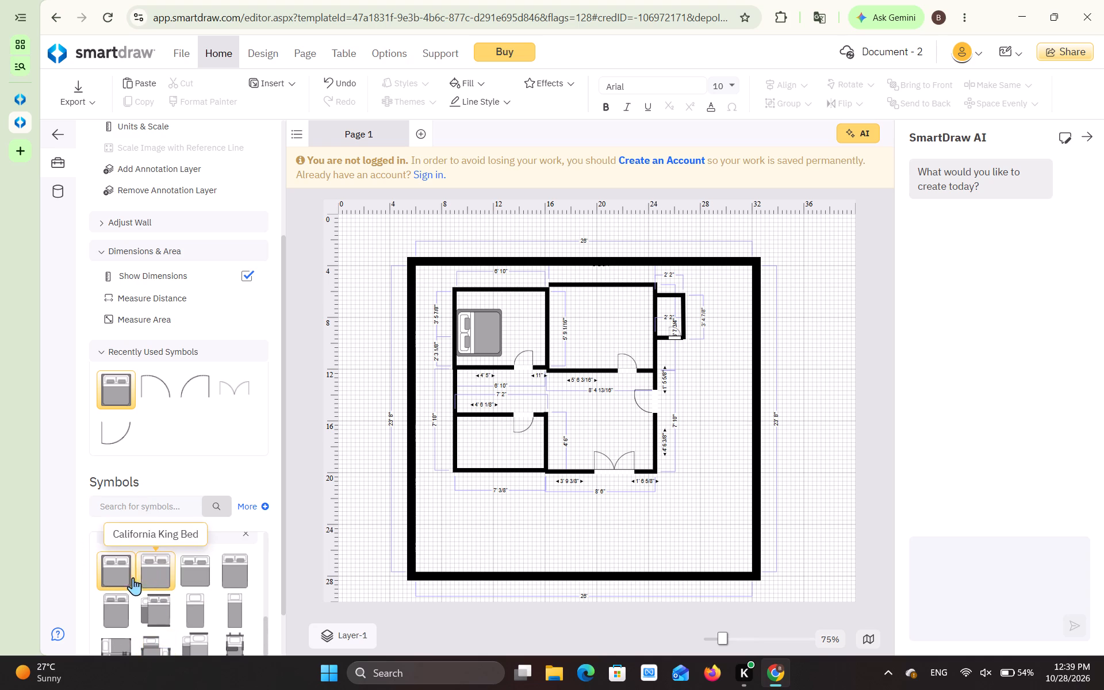
pyautogui.moveTo(114, 574); pyautogui.dragTo(595, 343)
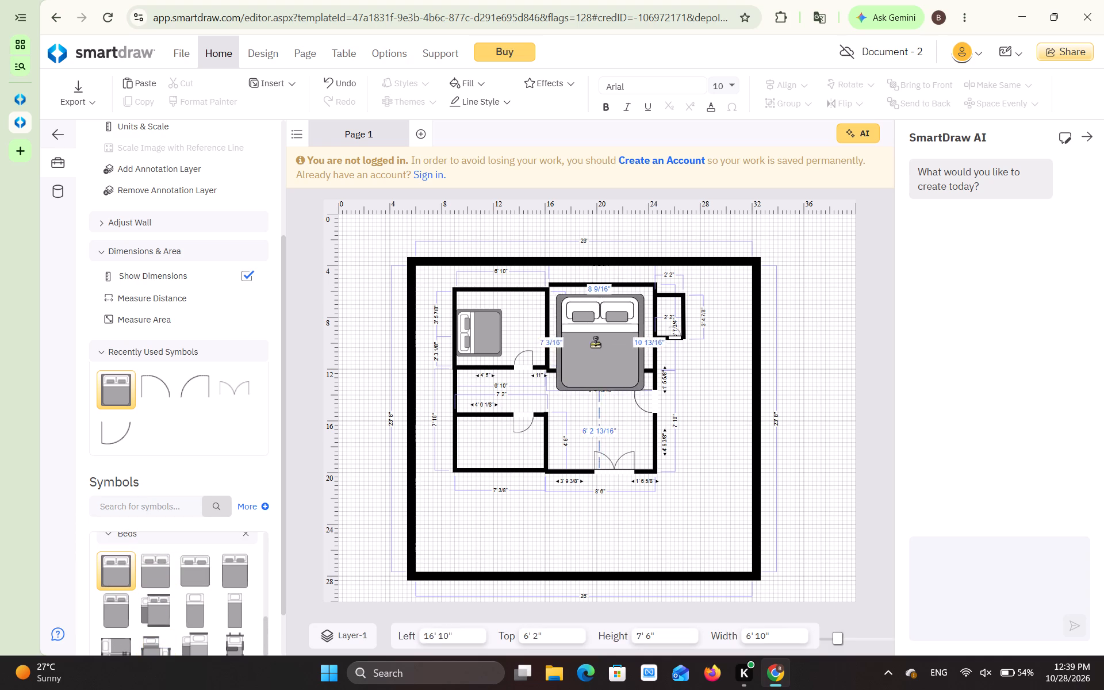
pyautogui.moveTo(595, 343); pyautogui.dragTo(596, 344)
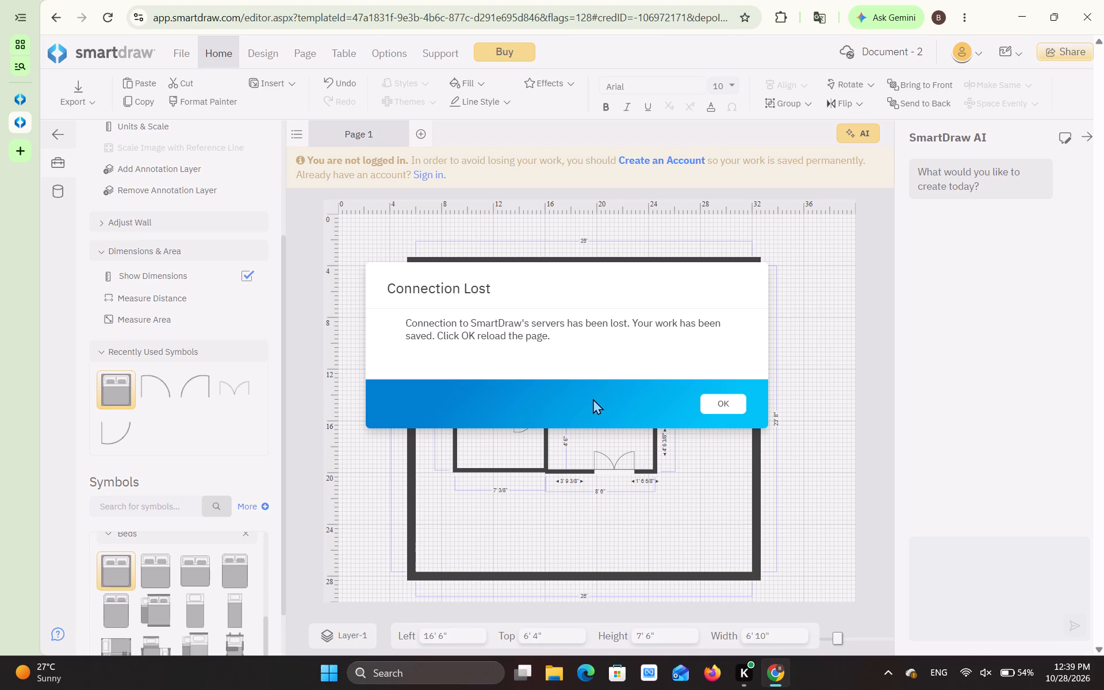
pyautogui.click(726, 409)
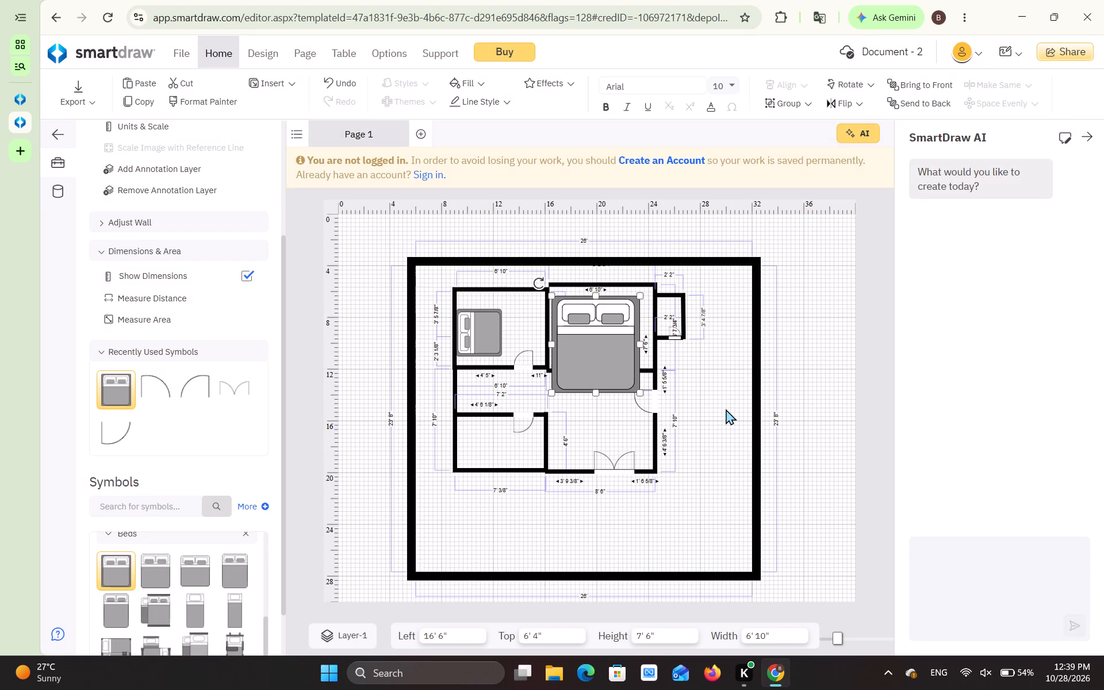
pyautogui.moveTo(551, 296); pyautogui.dragTo(590, 343)
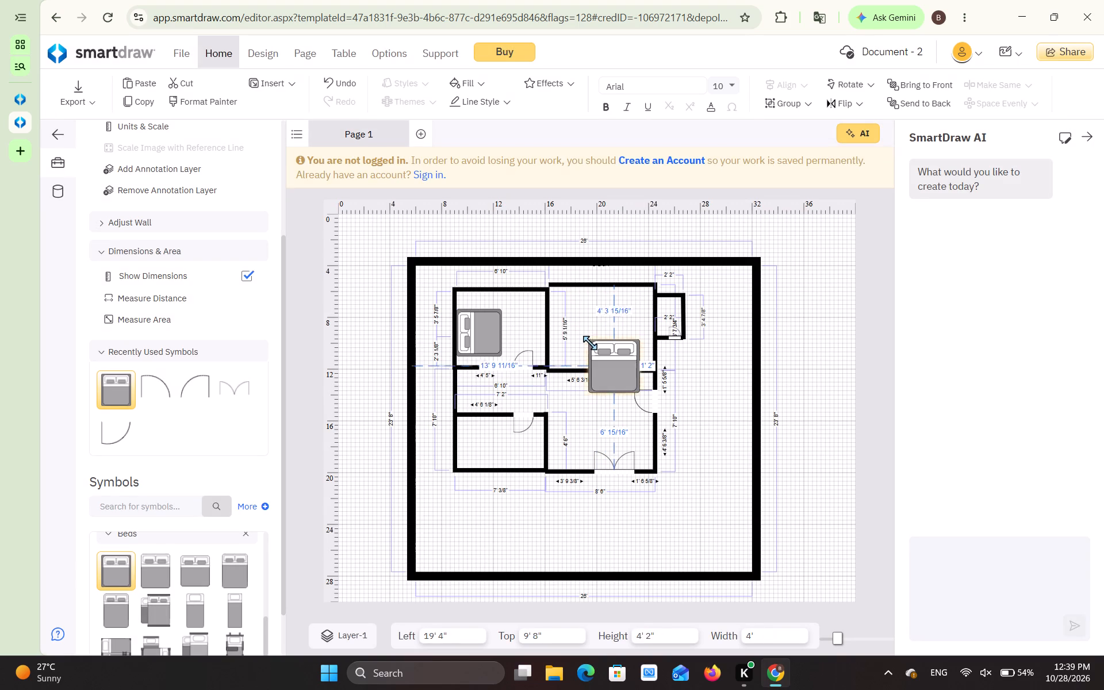
pyautogui.moveTo(590, 343); pyautogui.dragTo(590, 344)
# Rotate the second bed so its pillows face left and set it against the upper-right room's left wall, about 7' 3 1/4" top.
pyautogui.moveTo(605, 378); pyautogui.dragTo(594, 355)
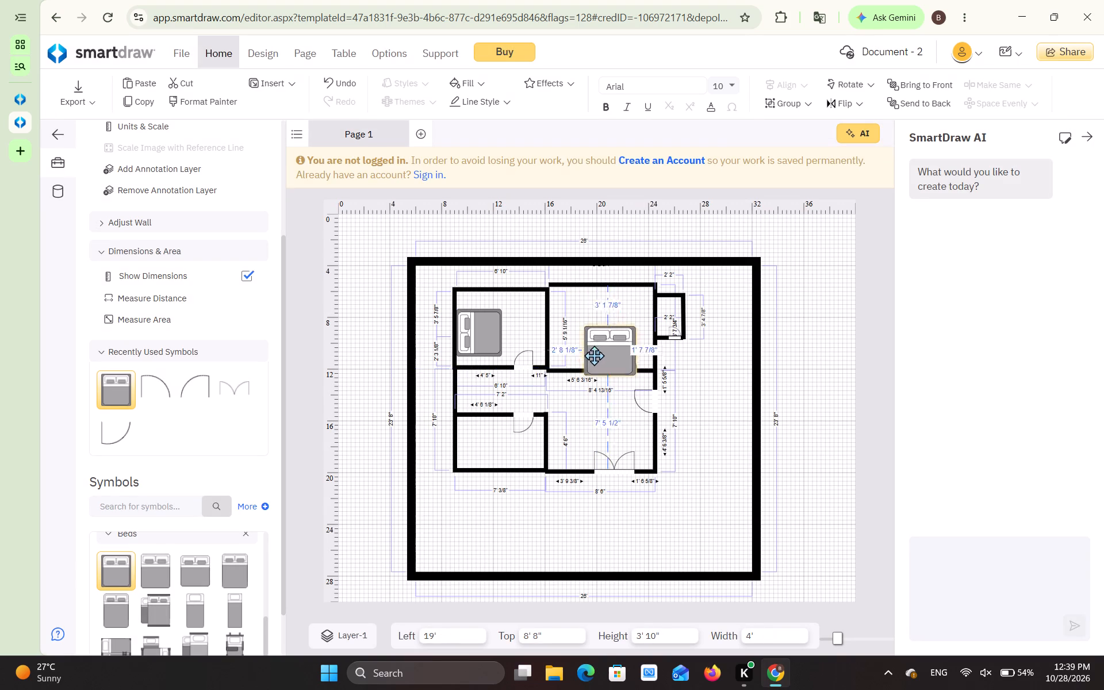
pyautogui.moveTo(594, 355); pyautogui.dragTo(585, 347)
pyautogui.moveTo(555, 302); pyautogui.dragTo(553, 372)
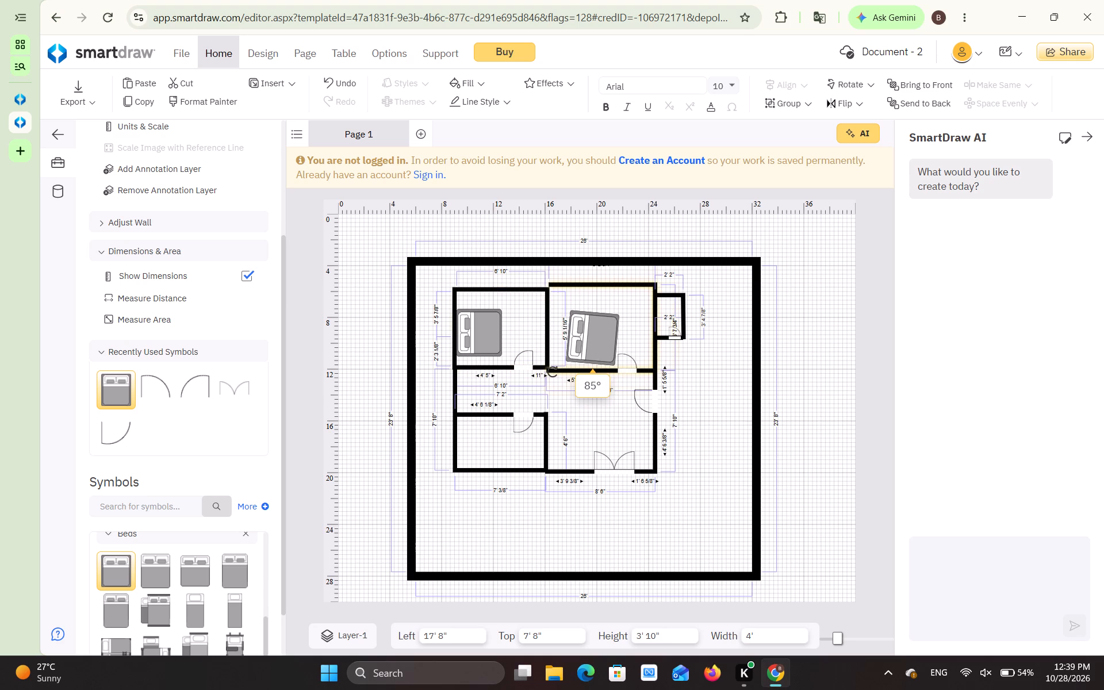
pyautogui.moveTo(553, 372); pyautogui.dragTo(559, 376)
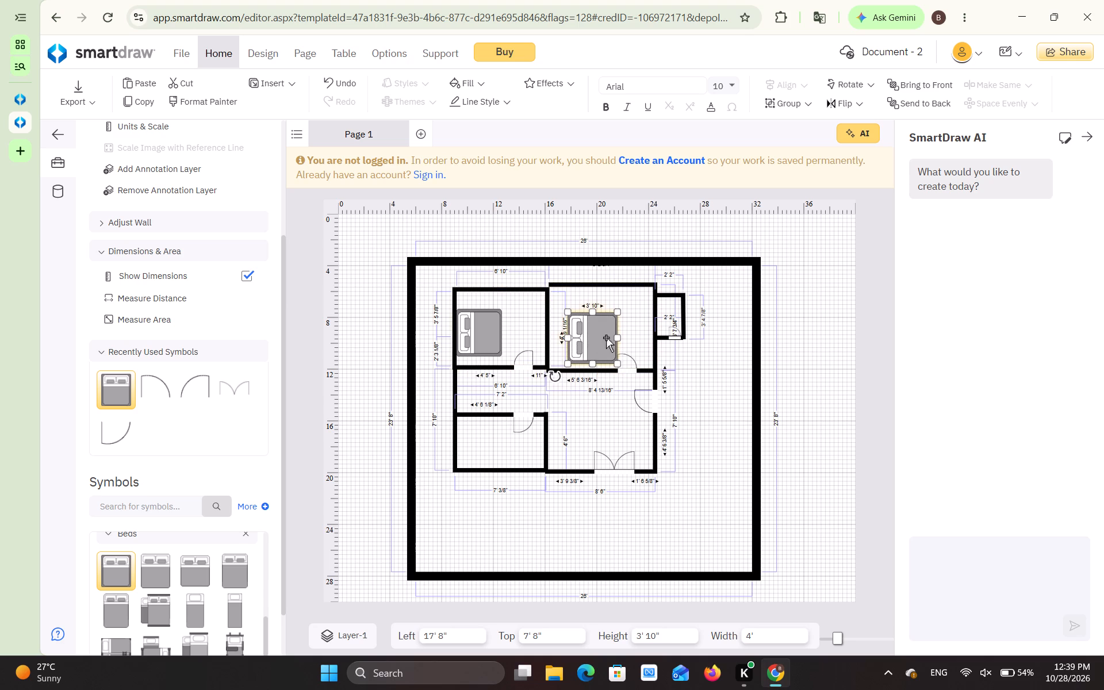
pyautogui.moveTo(598, 339); pyautogui.dragTo(580, 333)
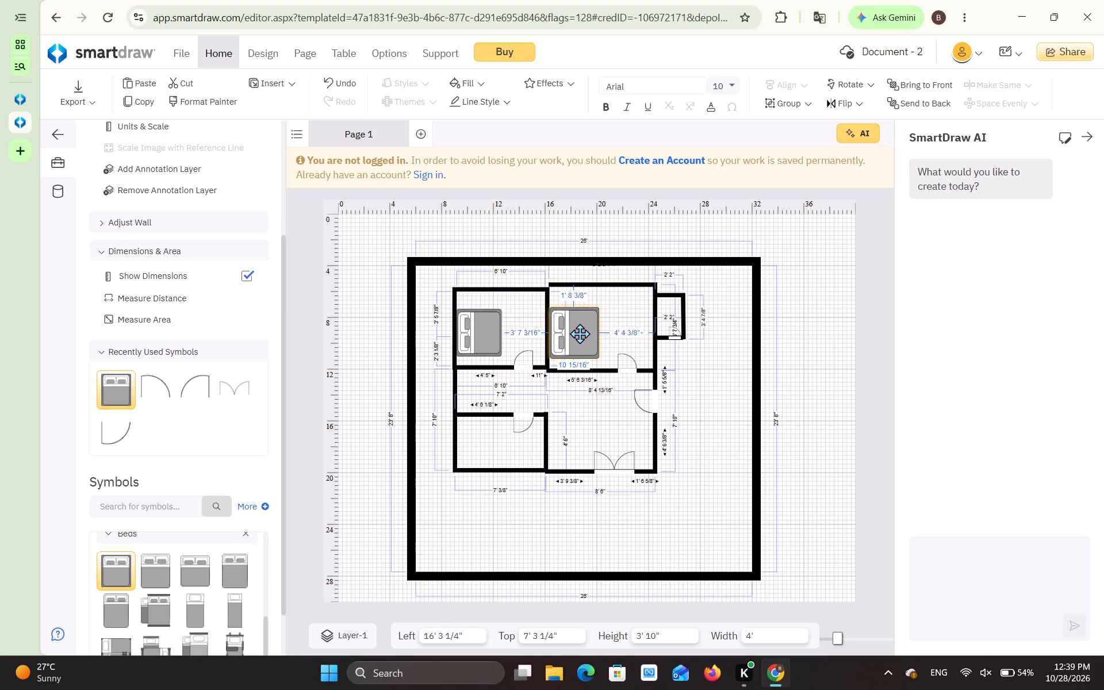
pyautogui.moveTo(580, 333); pyautogui.dragTo(580, 334)
pyautogui.click(753, 385)
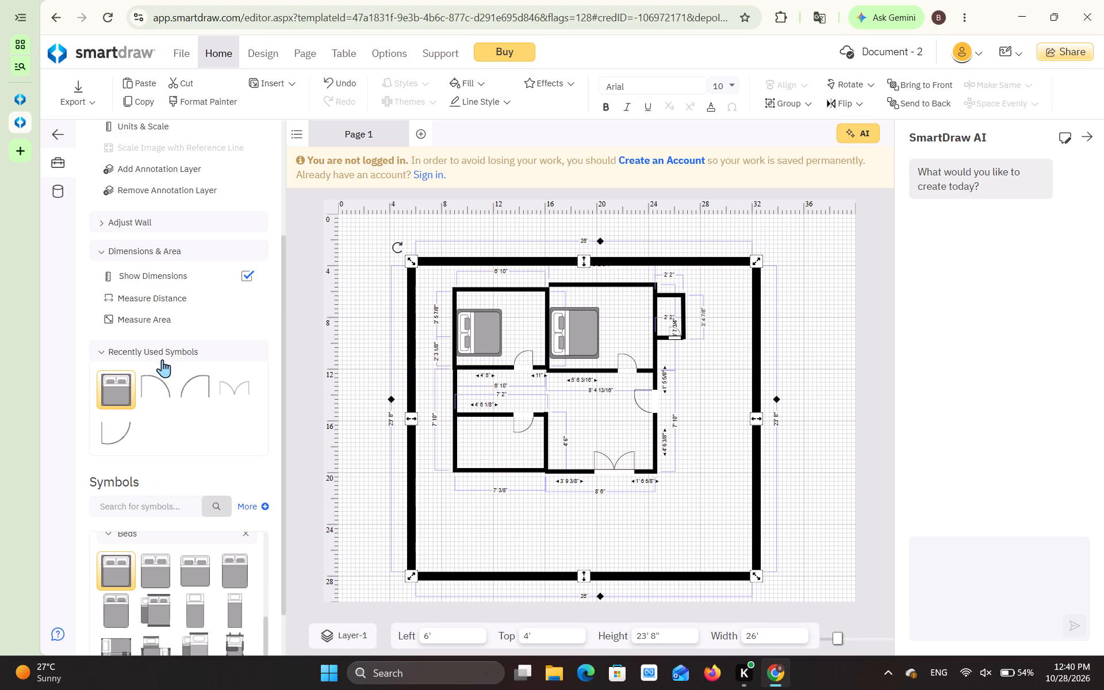
# Collapse the Recently Used Symbols and Beds groups and examine the fixtures offered under Bathtubs & Showers.
pyautogui.scroll(-6, 150, 445)
pyautogui.scroll(1, 150, 445)
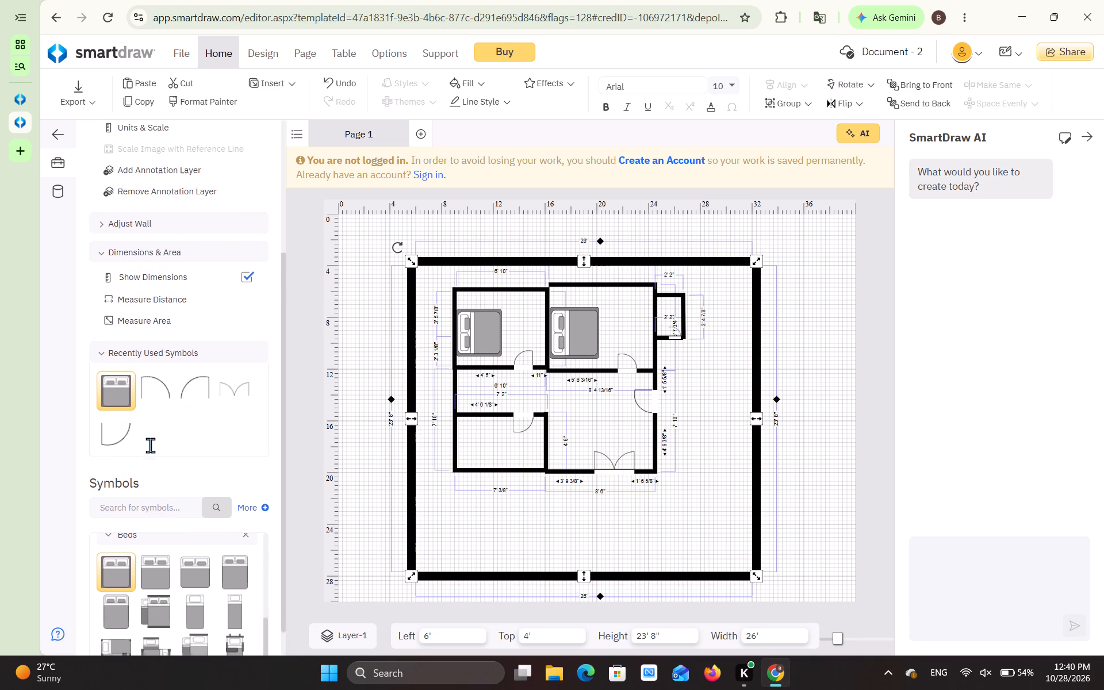
pyautogui.scroll(1, 150, 445)
pyautogui.click(105, 398)
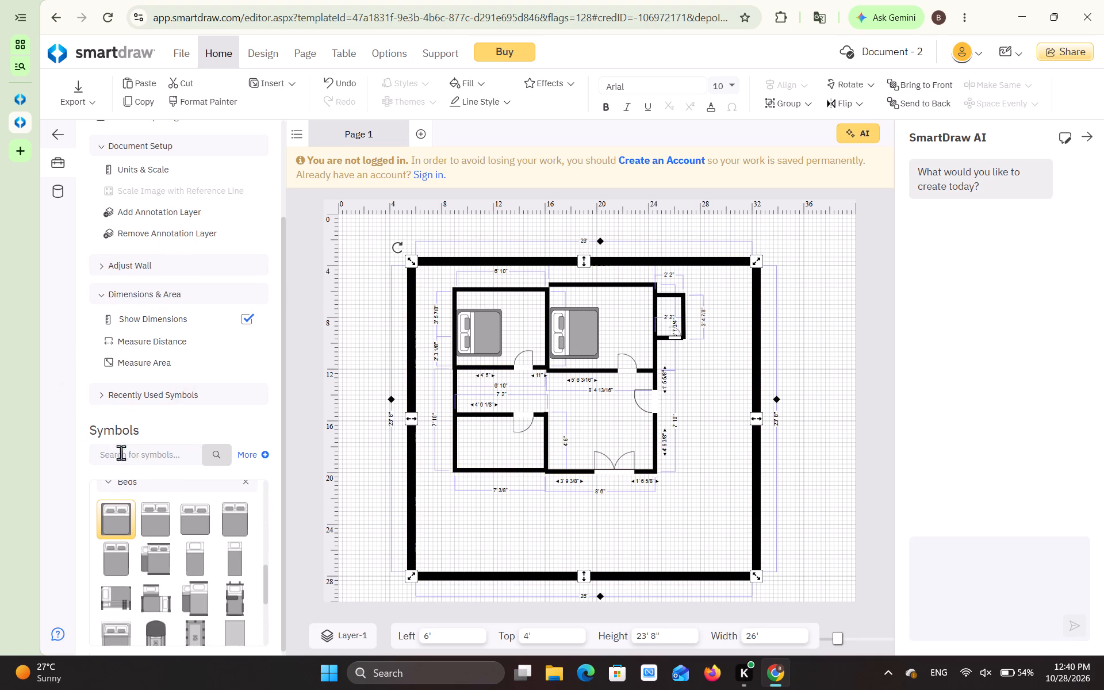
pyautogui.click(110, 482)
pyautogui.scroll(-1, 136, 539)
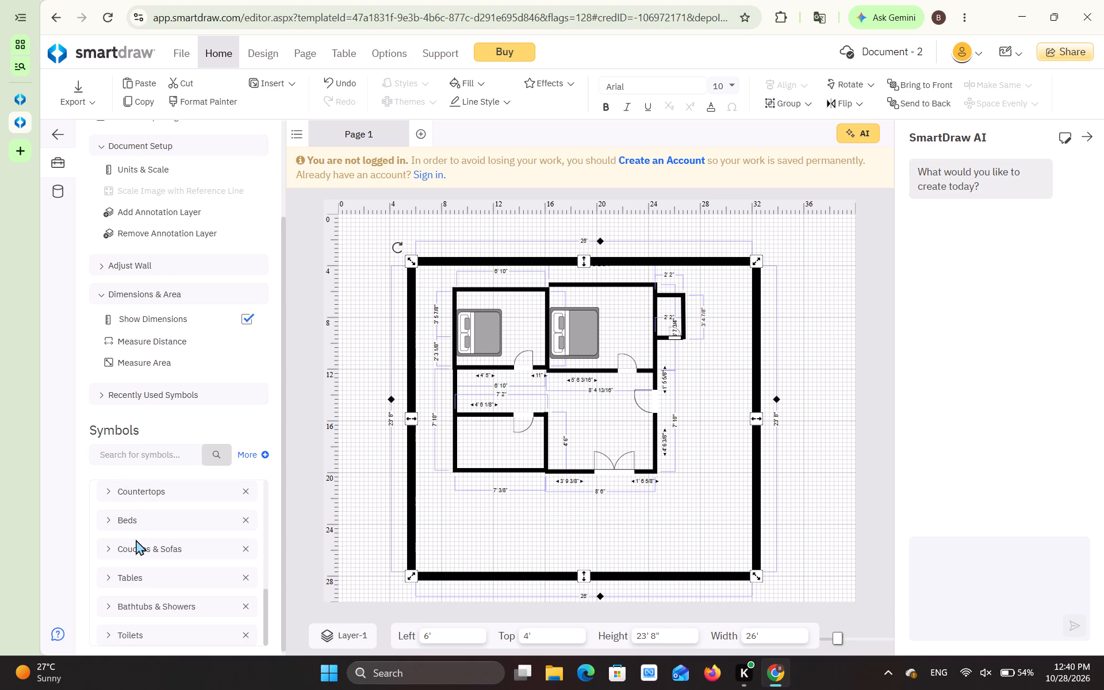
pyautogui.scroll(-2, 136, 539)
pyautogui.scroll(-3, 152, 591)
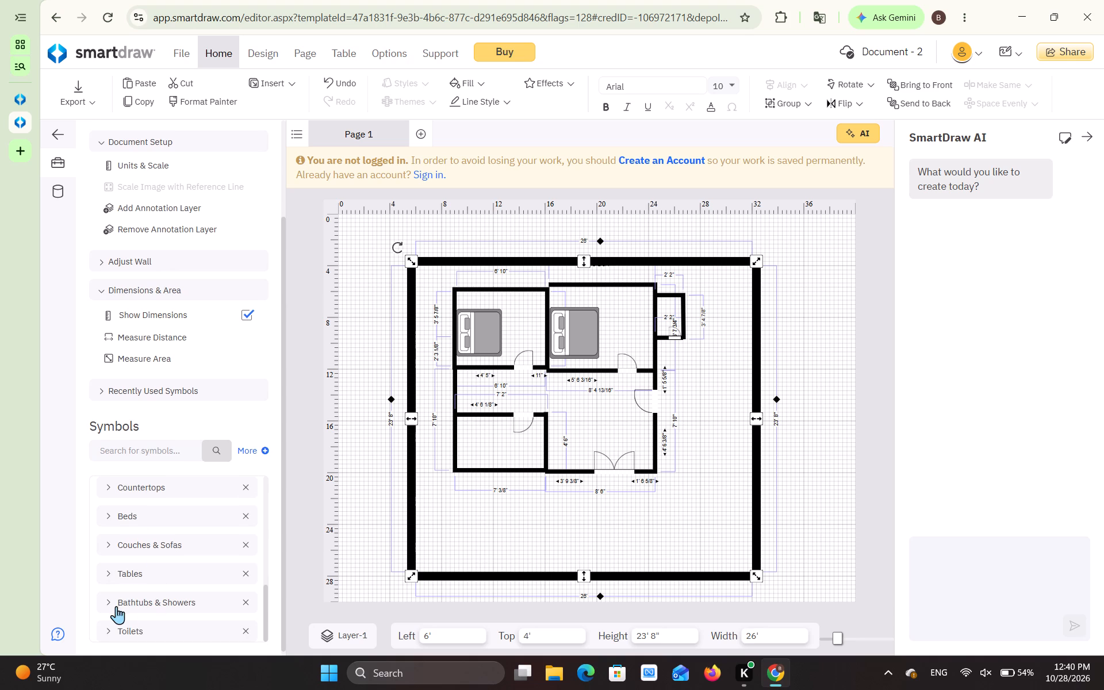
pyautogui.click(110, 601)
pyautogui.hscroll(1, 110, 601)
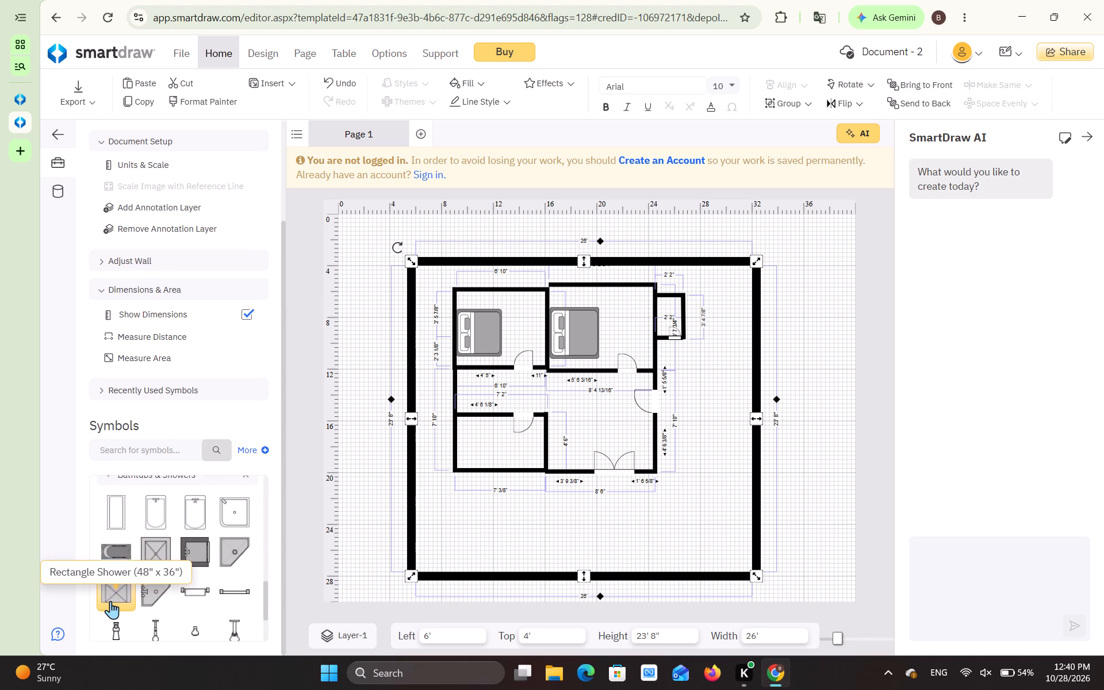
pyautogui.hscroll(1, 110, 601)
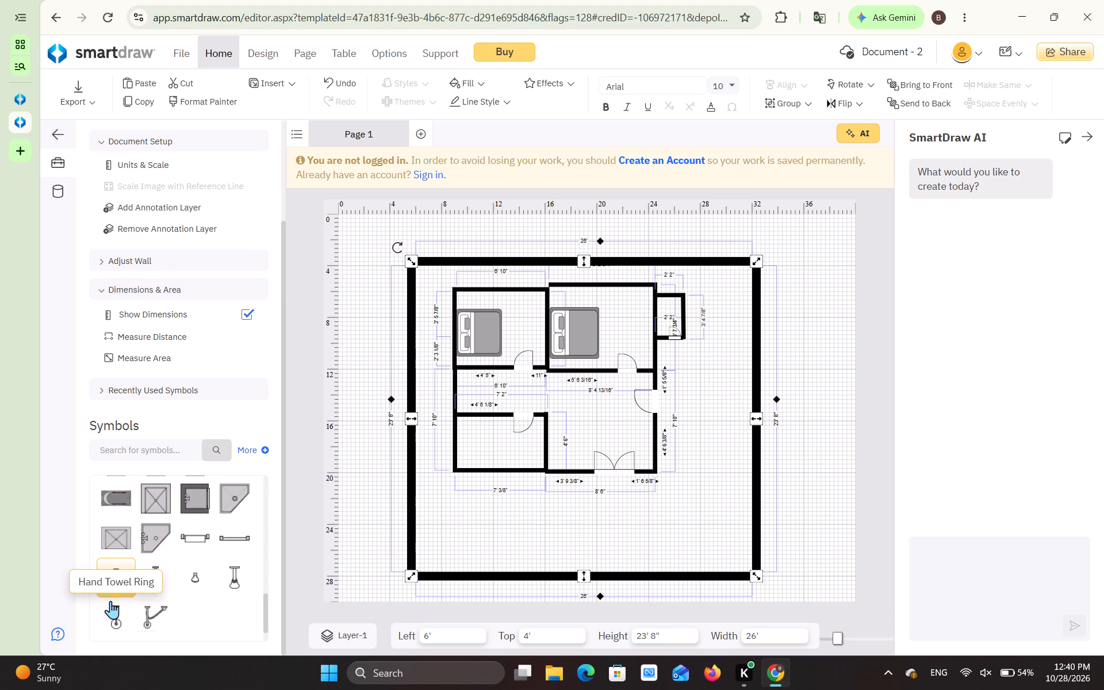
pyautogui.hscroll(1, 110, 601)
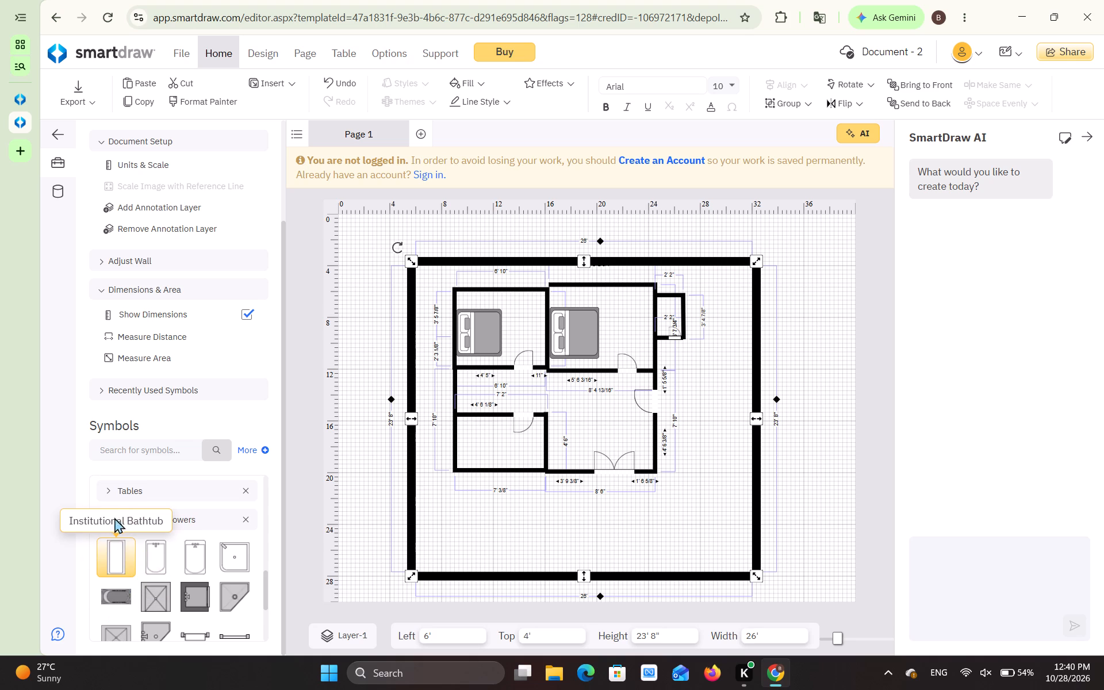
pyautogui.click(112, 519)
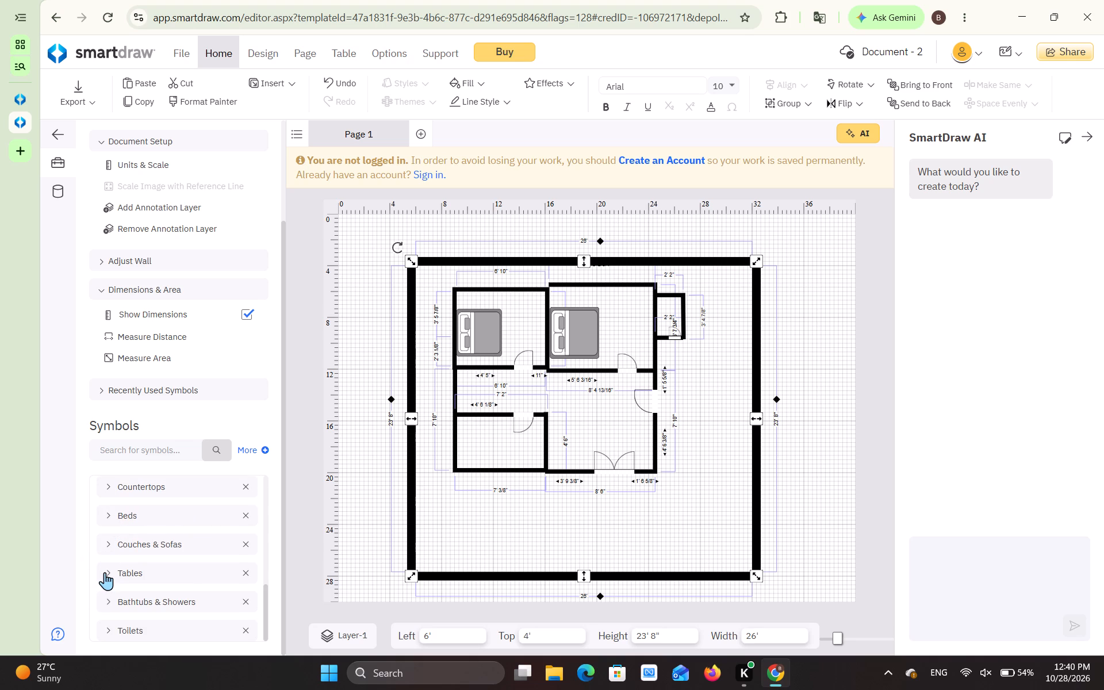
# Place the rectangular four-chair table from the Tables symbols over the left-hand rooms and shrink it to about 2' 4" wide by 2' 2" high.
pyautogui.click(105, 572)
pyautogui.hscroll(1, 105, 572)
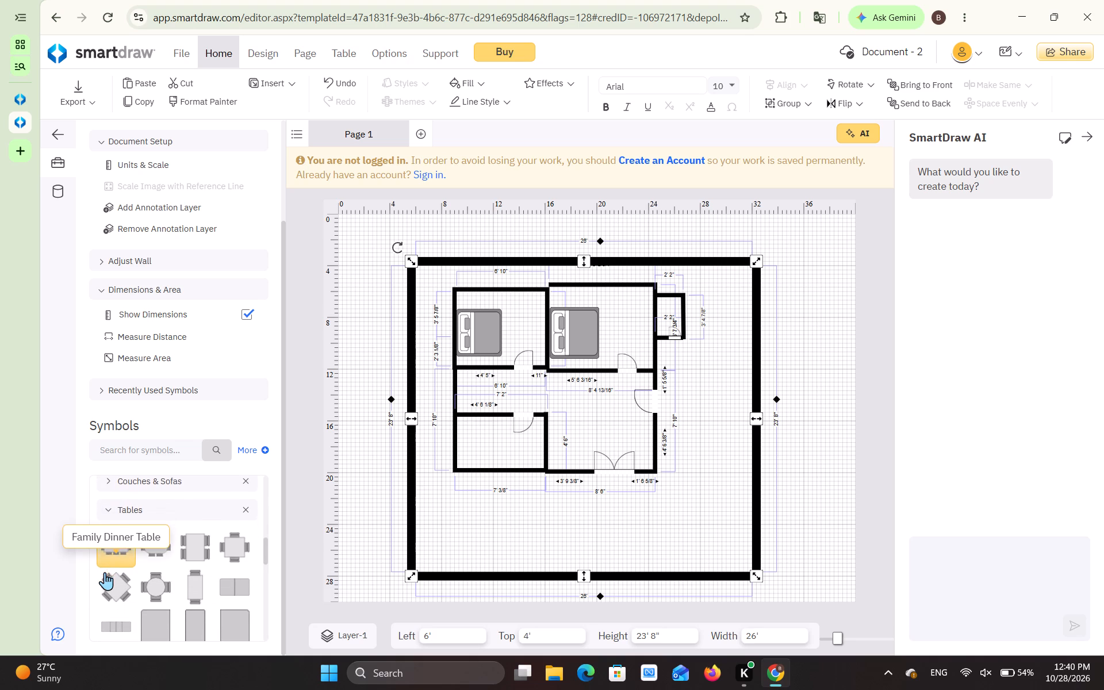
pyautogui.hscroll(1, 105, 572)
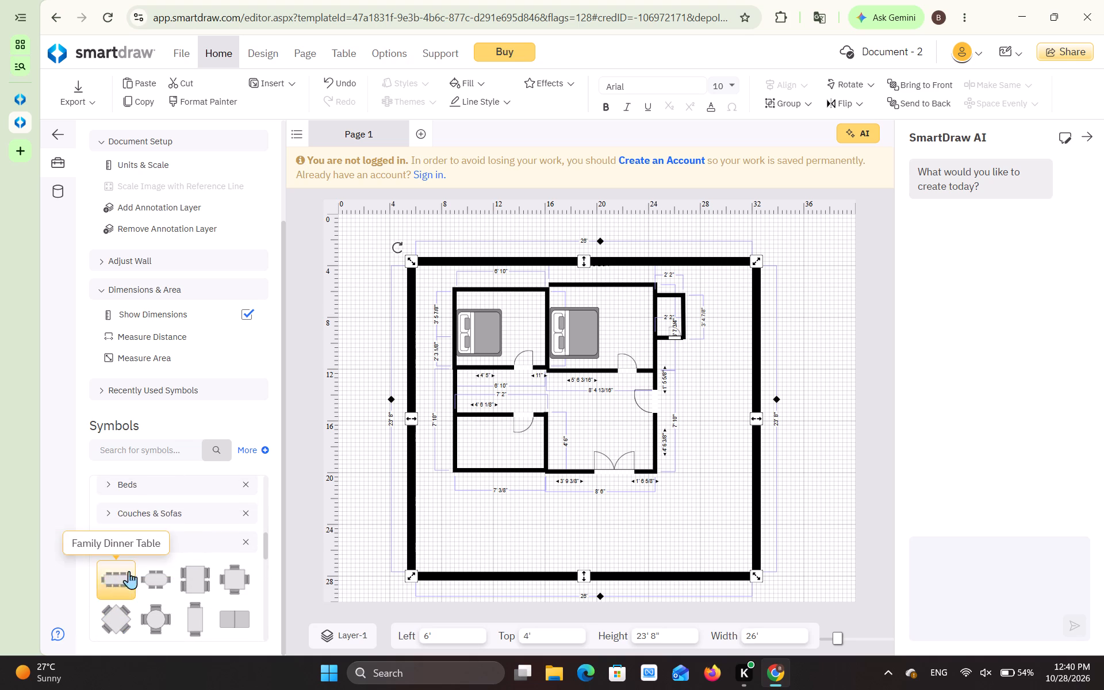
pyautogui.moveTo(194, 574); pyautogui.dragTo(505, 384)
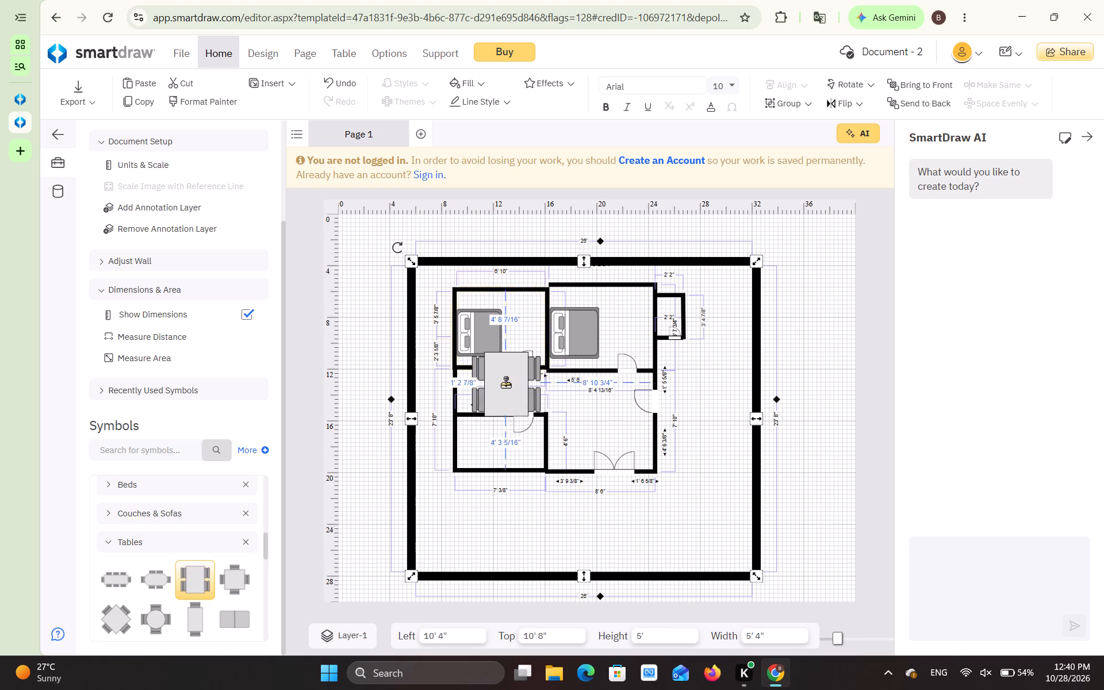
pyautogui.moveTo(505, 384); pyautogui.dragTo(499, 392)
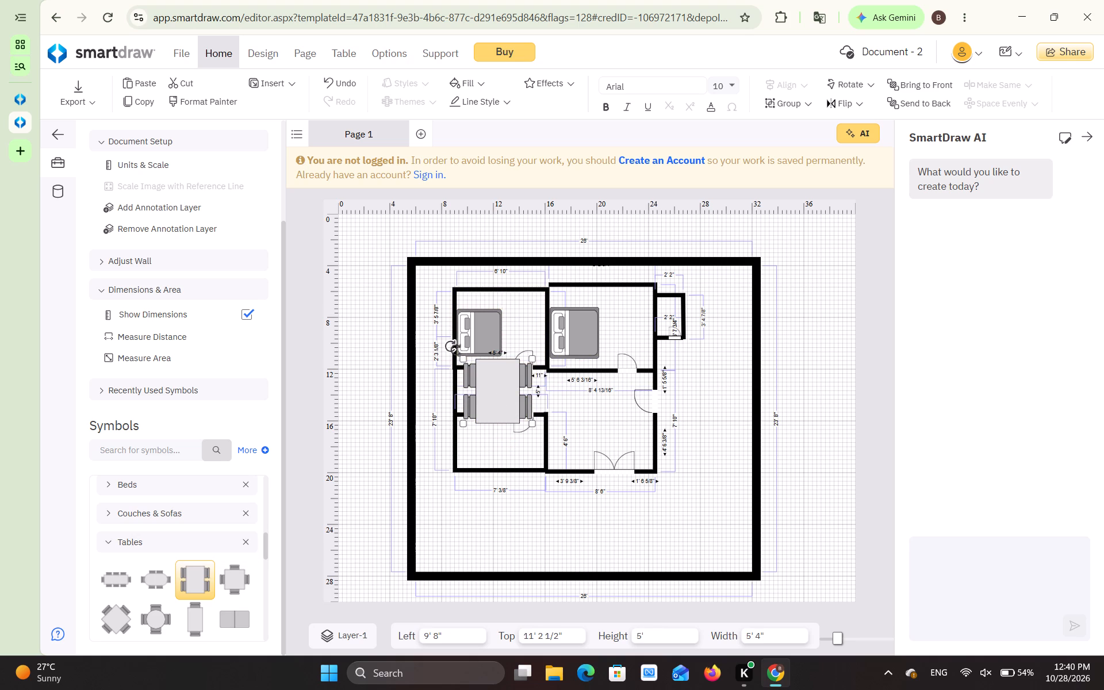
pyautogui.moveTo(462, 358); pyautogui.dragTo(501, 402)
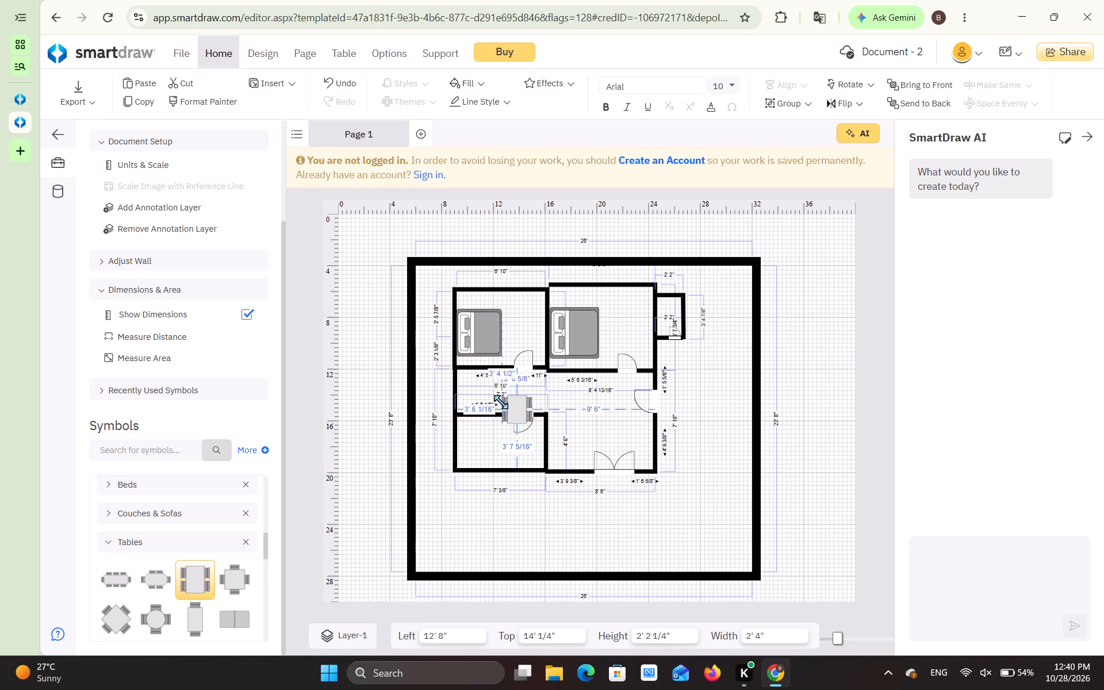
pyautogui.moveTo(501, 402); pyautogui.dragTo(503, 404)
# Rotate the table to 270° and move it into the space between the two left rooms, about 10' 7" left and 12' 8" top.
pyautogui.moveTo(492, 385); pyautogui.dragTo(543, 384)
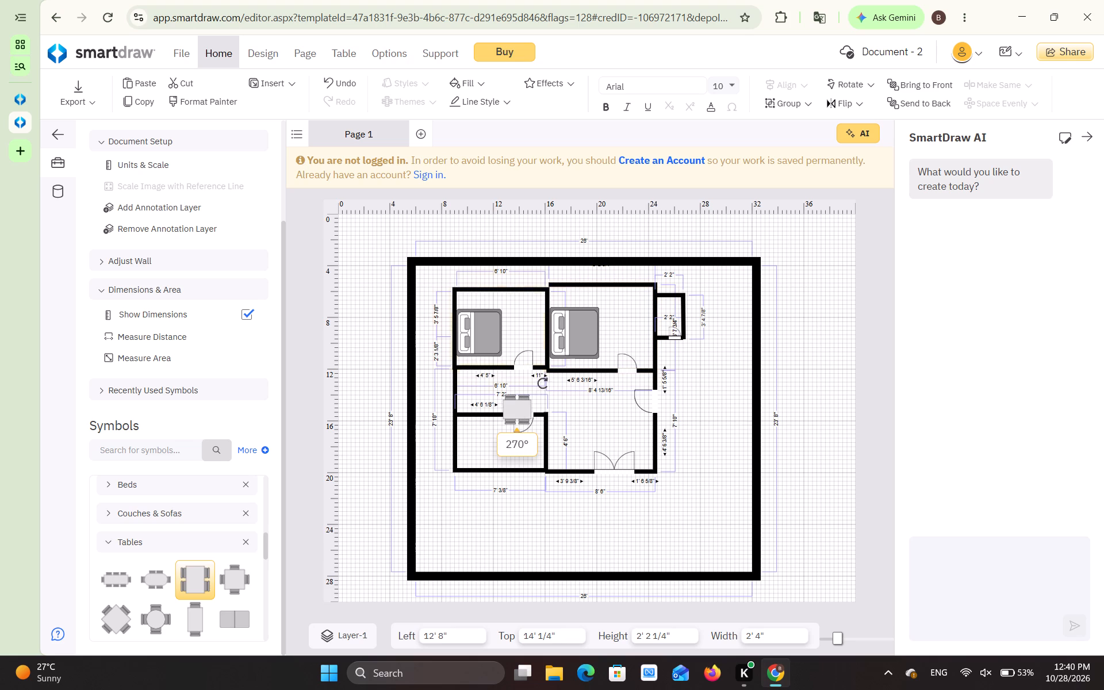
pyautogui.moveTo(543, 384); pyautogui.dragTo(542, 384)
pyautogui.moveTo(520, 409); pyautogui.dragTo(494, 390)
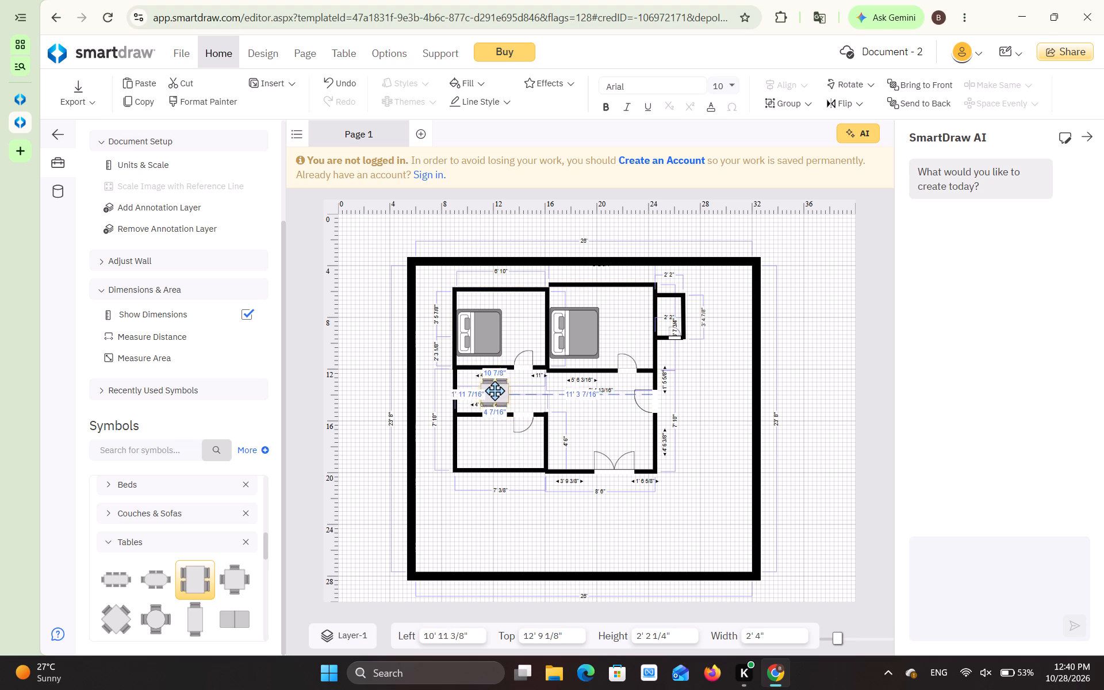
pyautogui.moveTo(494, 390); pyautogui.dragTo(494, 390)
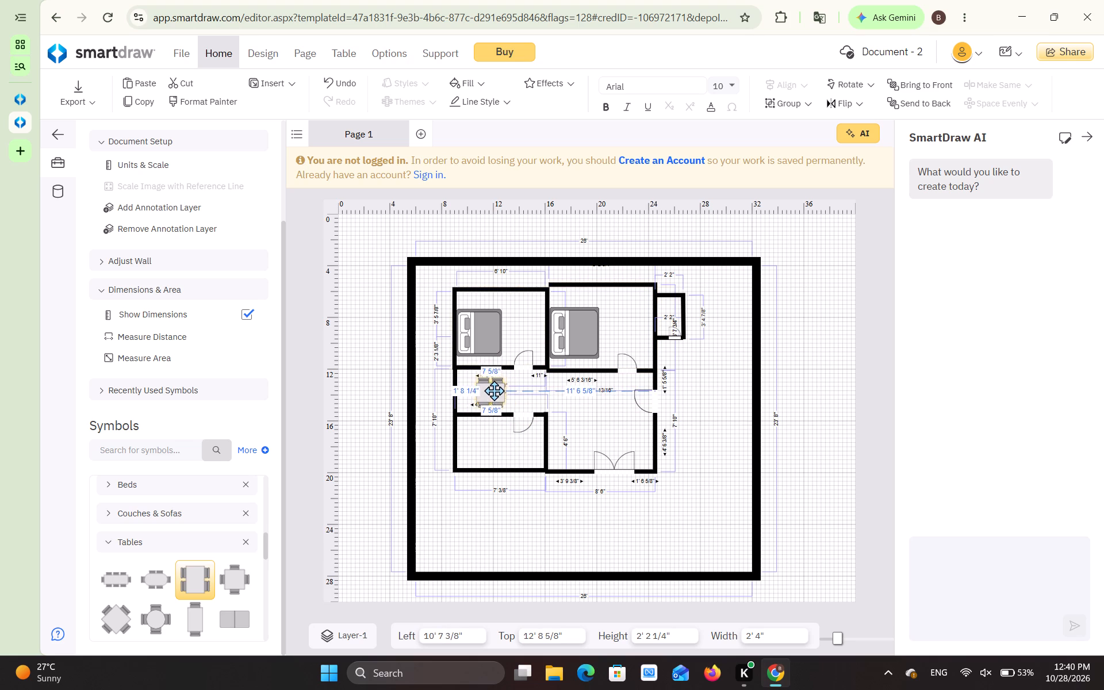
pyautogui.moveTo(494, 390); pyautogui.dragTo(494, 389)
pyautogui.click(363, 387)
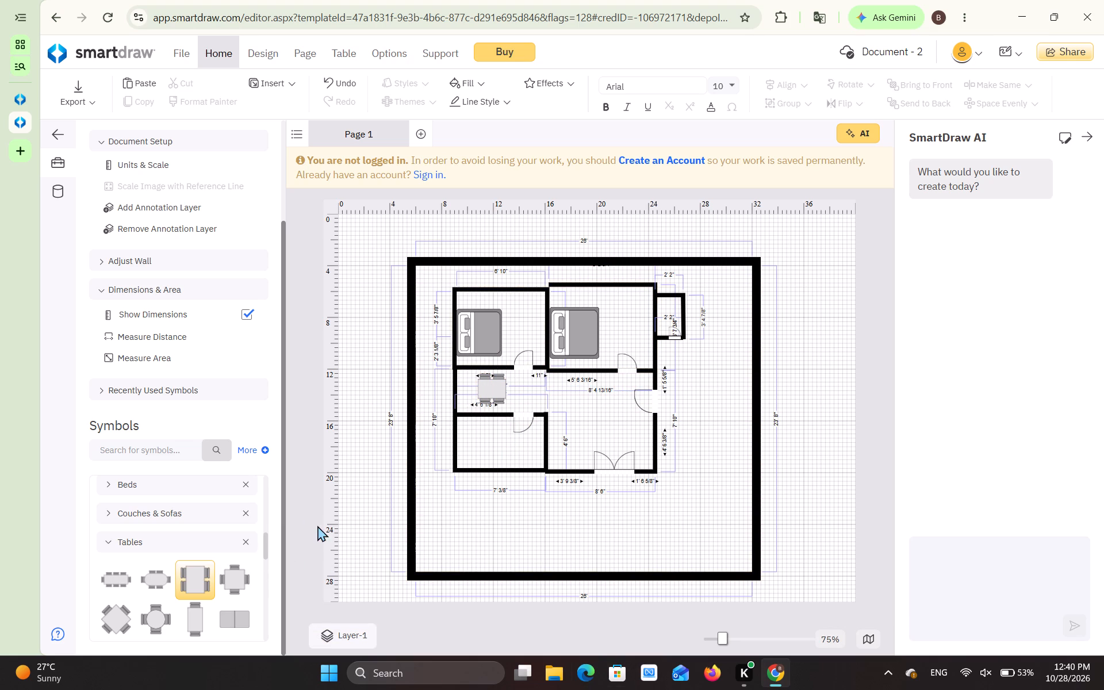
# Place the Sectional Sofa with Pillows over the large lower-right room and rotate it a quarter turn so its long side runs vertically.
pyautogui.scroll(-1, 187, 600)
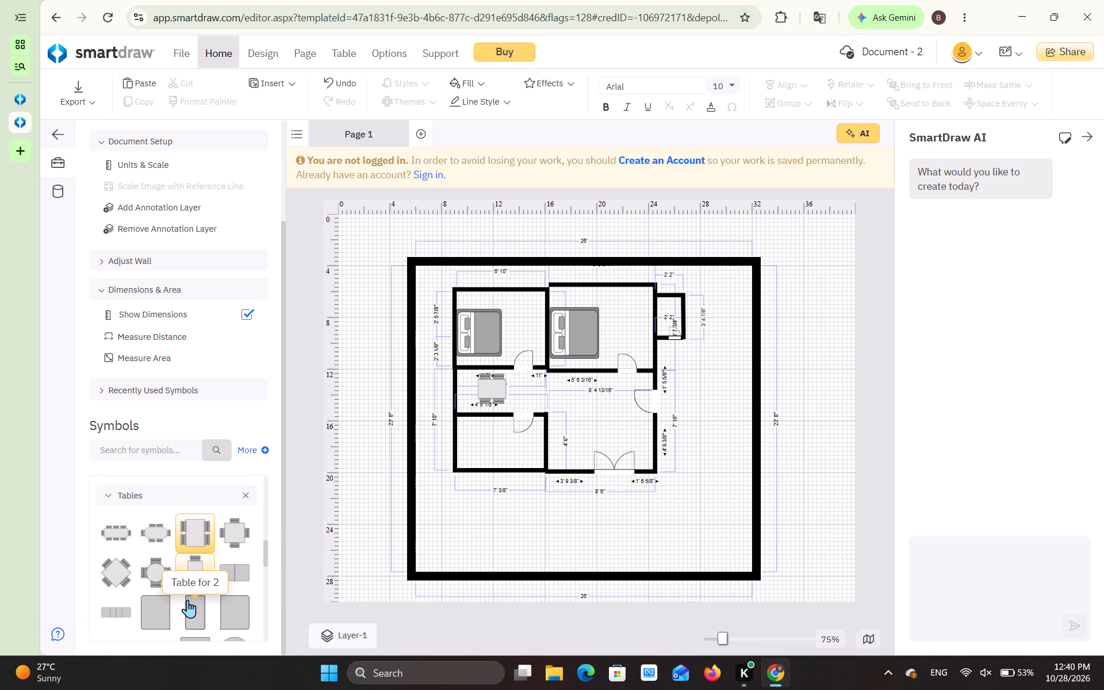
pyautogui.scroll(-1, 187, 600)
pyautogui.click(108, 497)
pyautogui.scroll(-1, 108, 497)
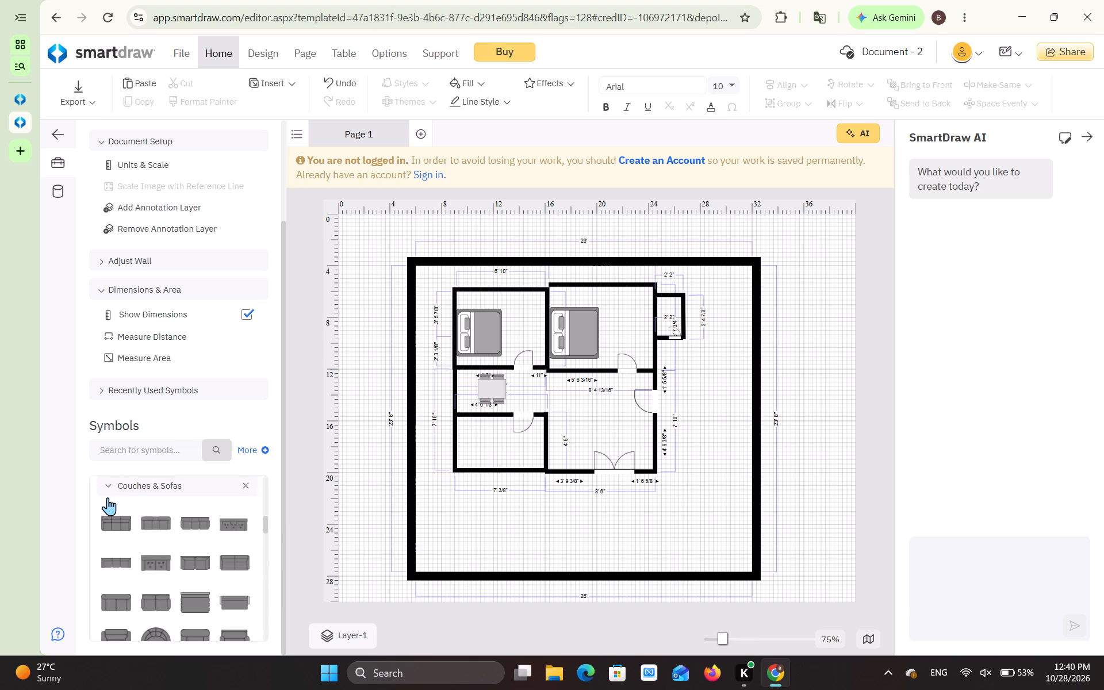
pyautogui.scroll(-3, 108, 497)
pyautogui.scroll(1, 108, 497)
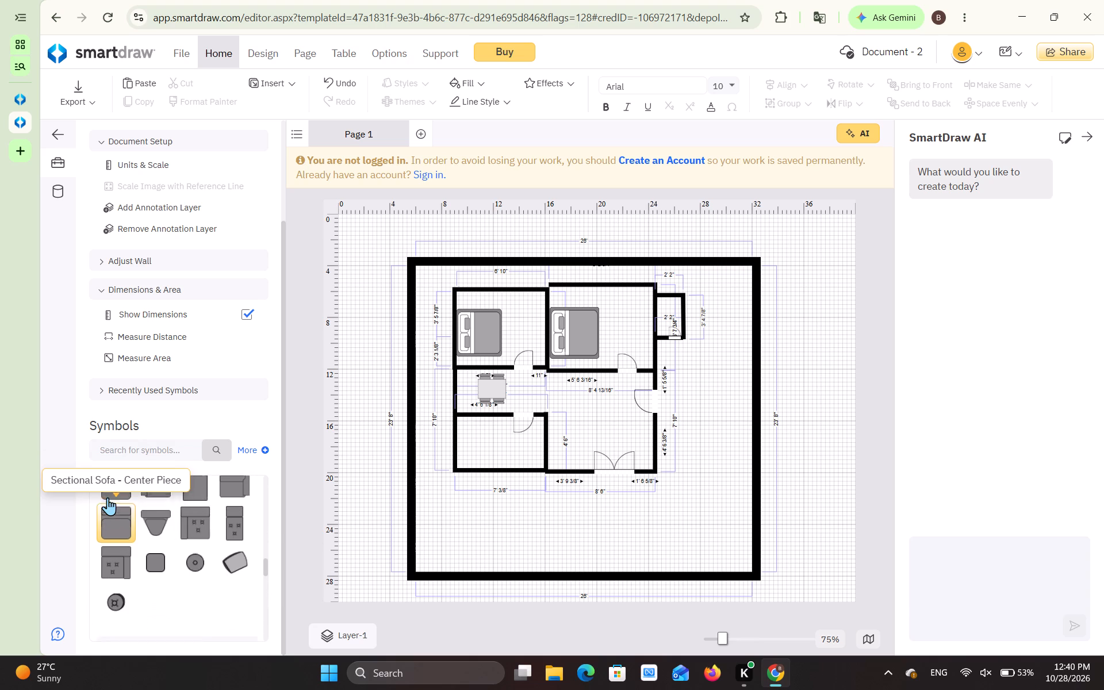
pyautogui.scroll(2, 108, 497)
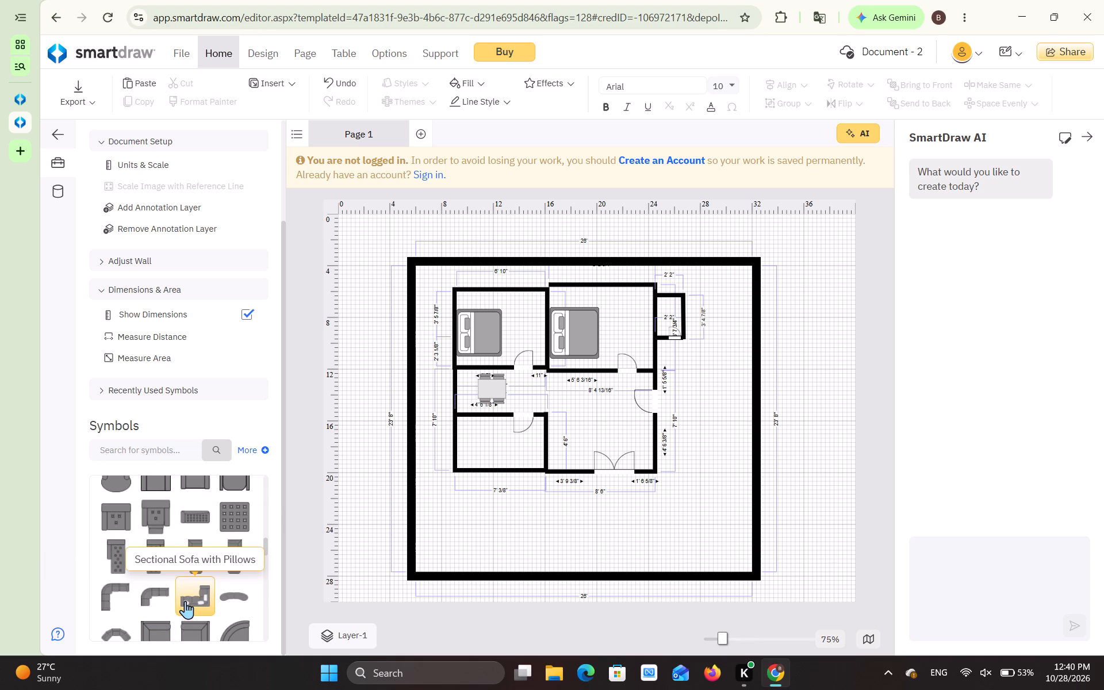
pyautogui.moveTo(188, 601); pyautogui.dragTo(570, 441)
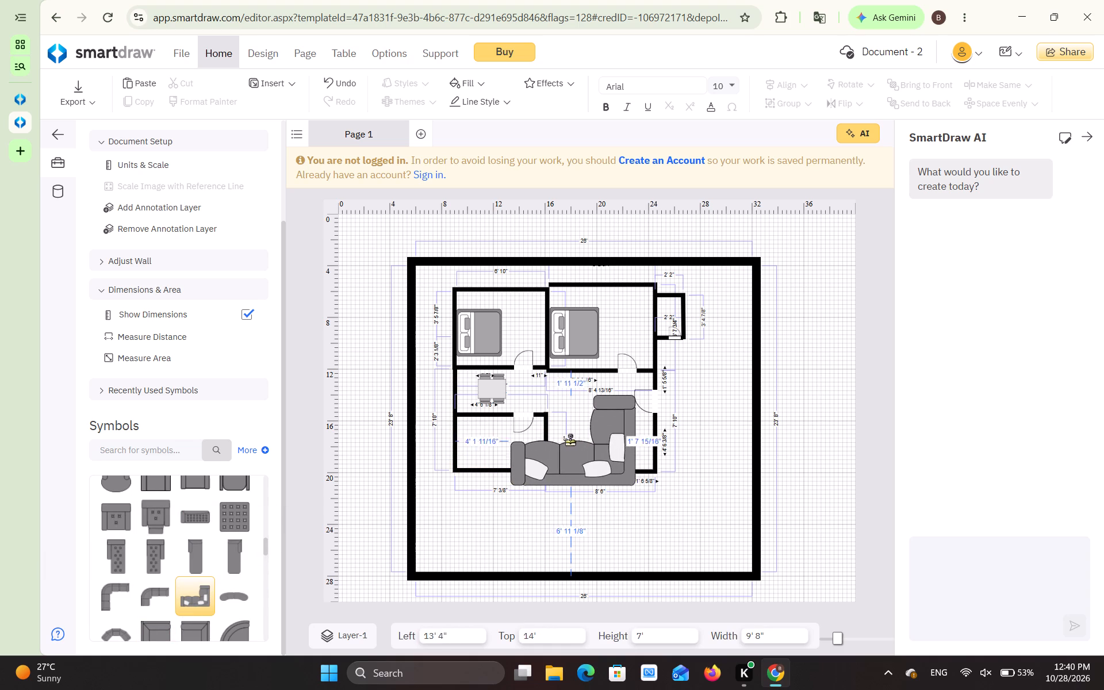
pyautogui.moveTo(570, 441); pyautogui.dragTo(569, 441)
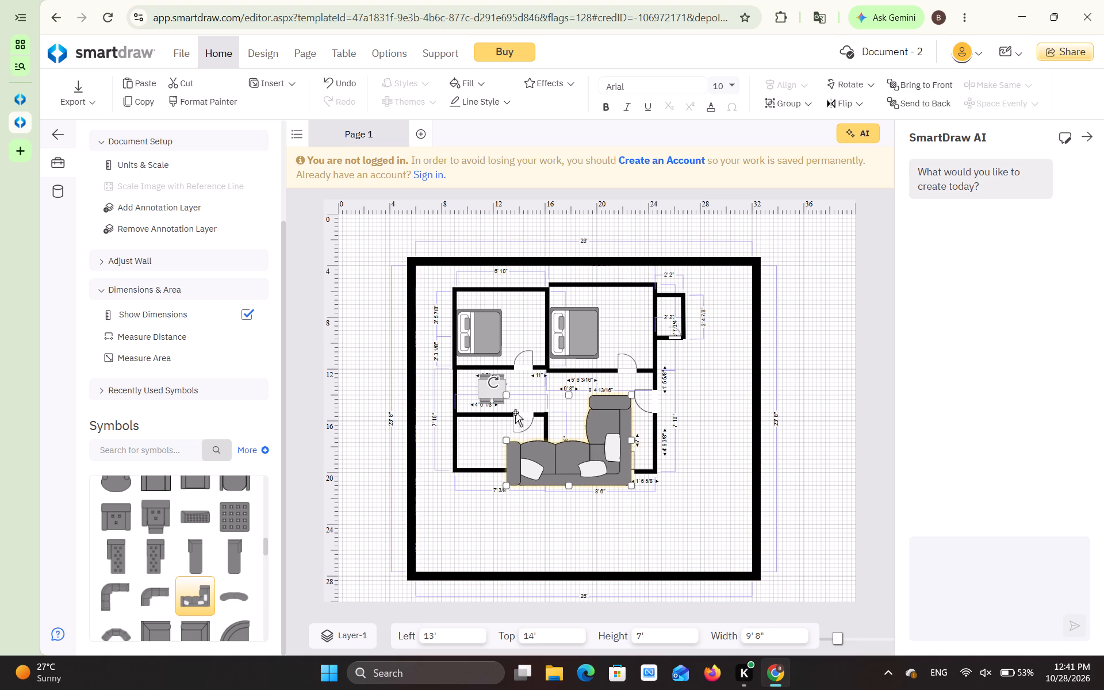
pyautogui.moveTo(496, 380); pyautogui.dragTo(613, 321)
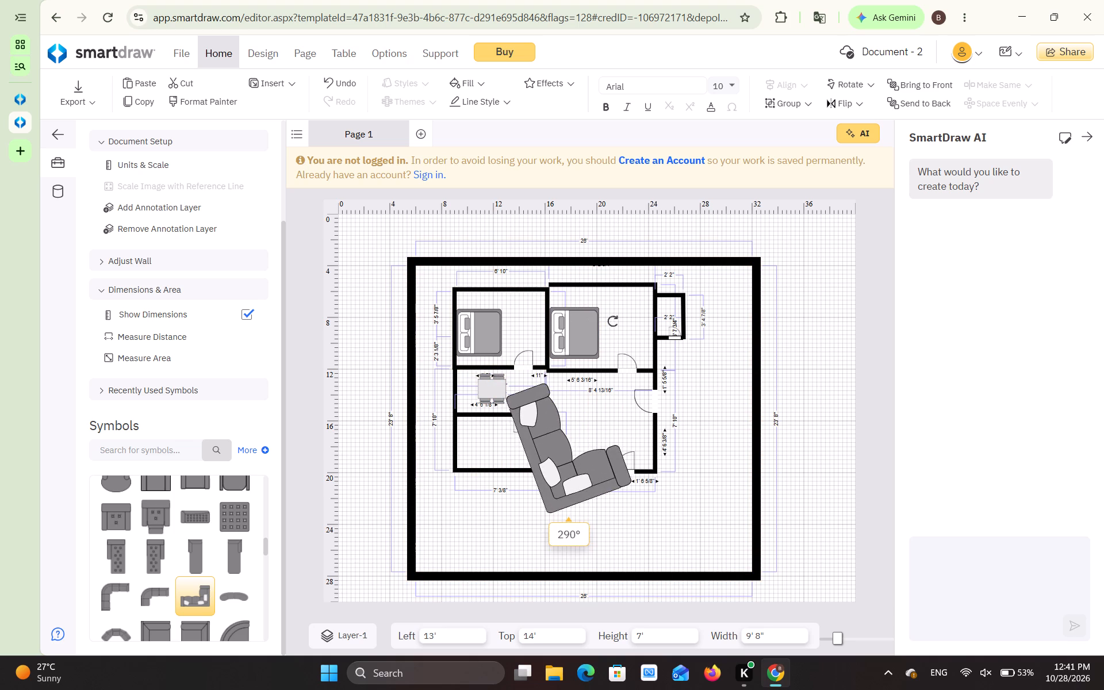
pyautogui.moveTo(613, 321); pyautogui.dragTo(663, 335)
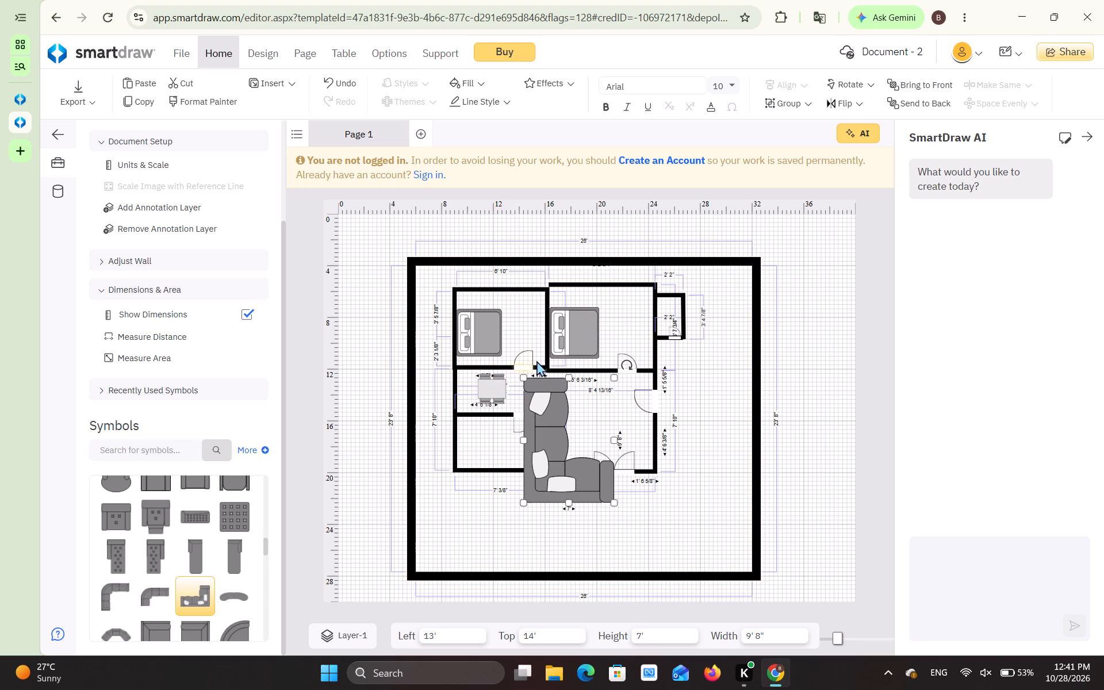
# Shrink the sectional sofa to about 4' 8" in both directions and fit it into the lower-left corner of the large lower-right room.
pyautogui.moveTo(523, 378); pyautogui.dragTo(553, 425)
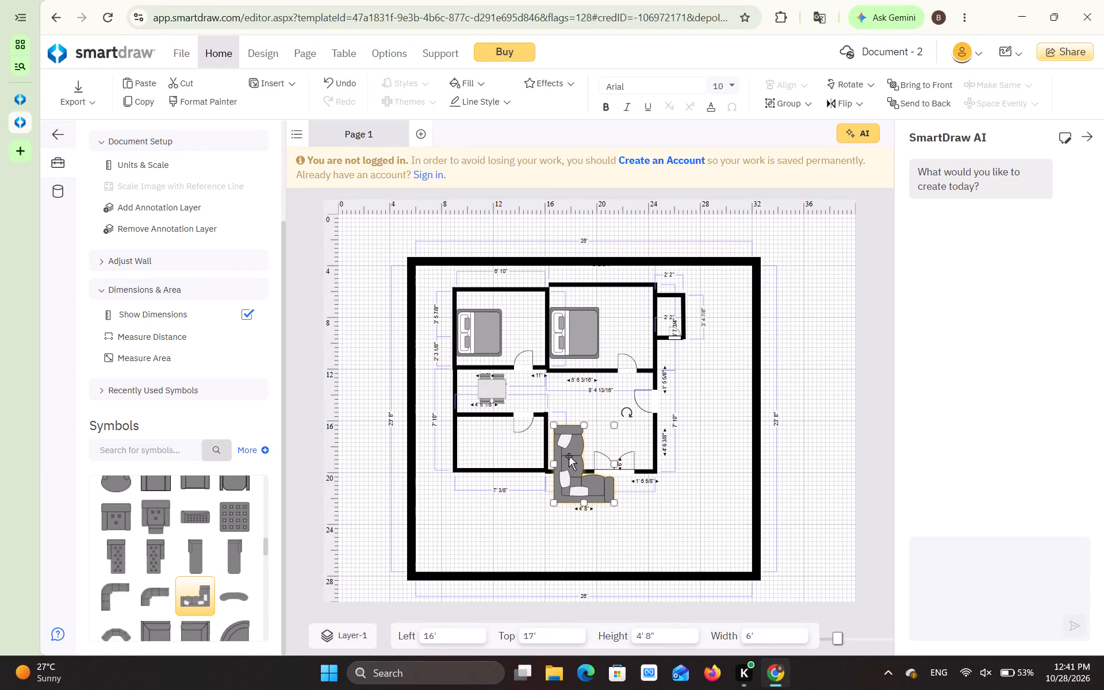
pyautogui.moveTo(569, 457); pyautogui.dragTo(565, 428)
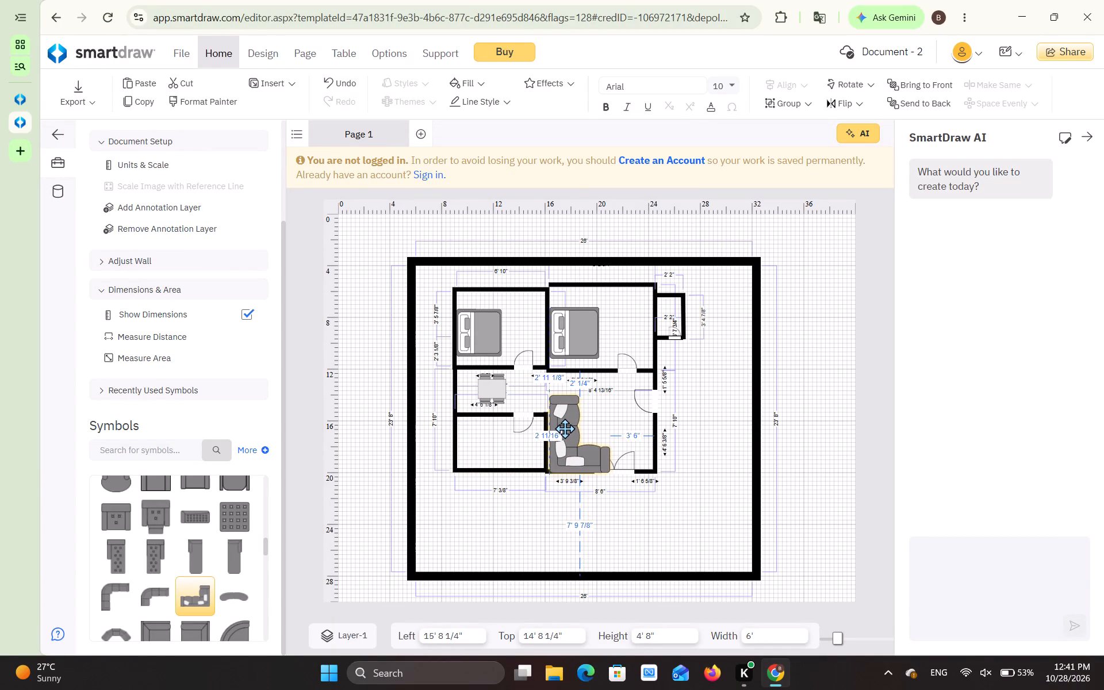
pyautogui.moveTo(565, 428); pyautogui.dragTo(563, 425)
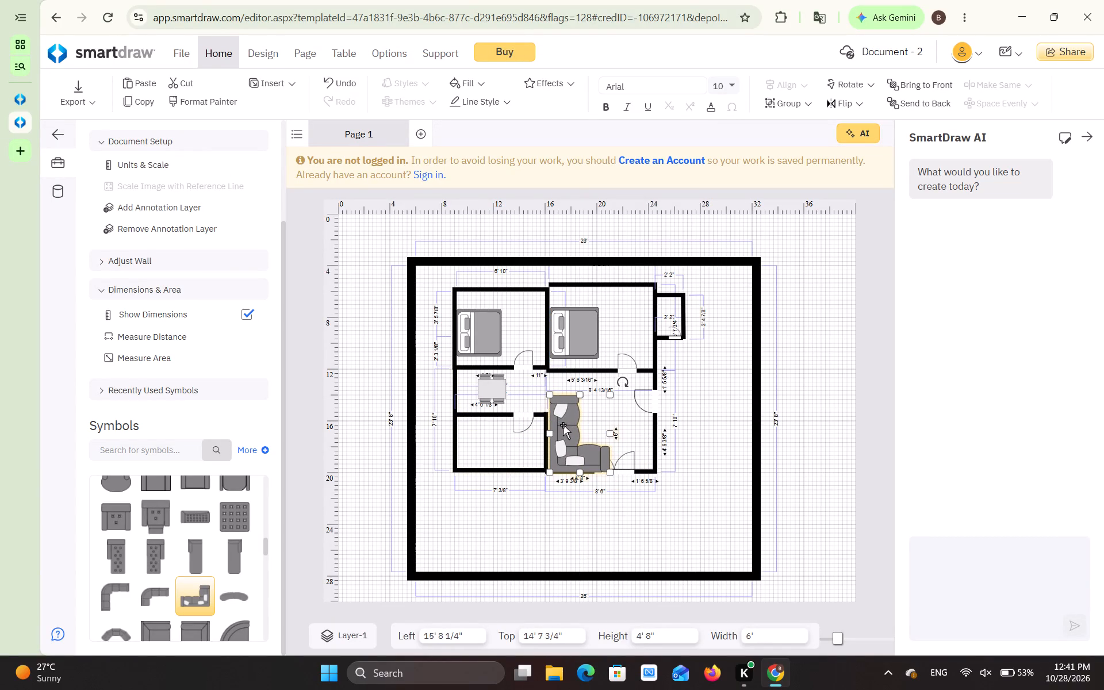
pyautogui.moveTo(547, 393); pyautogui.dragTo(551, 401)
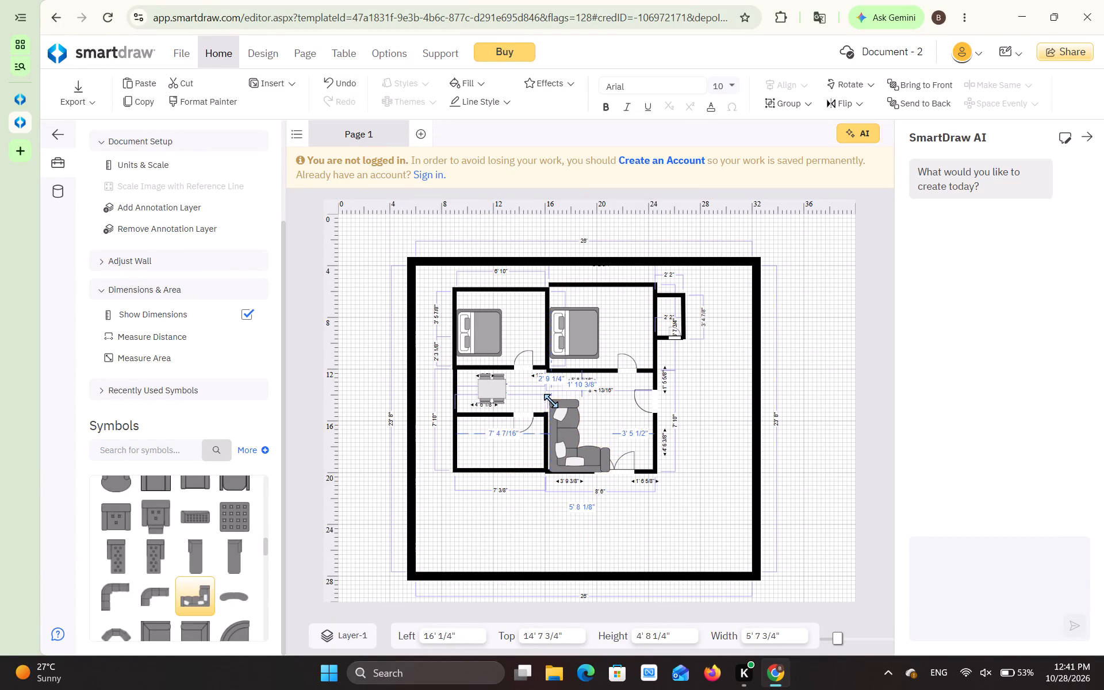
pyautogui.moveTo(551, 401); pyautogui.dragTo(549, 416)
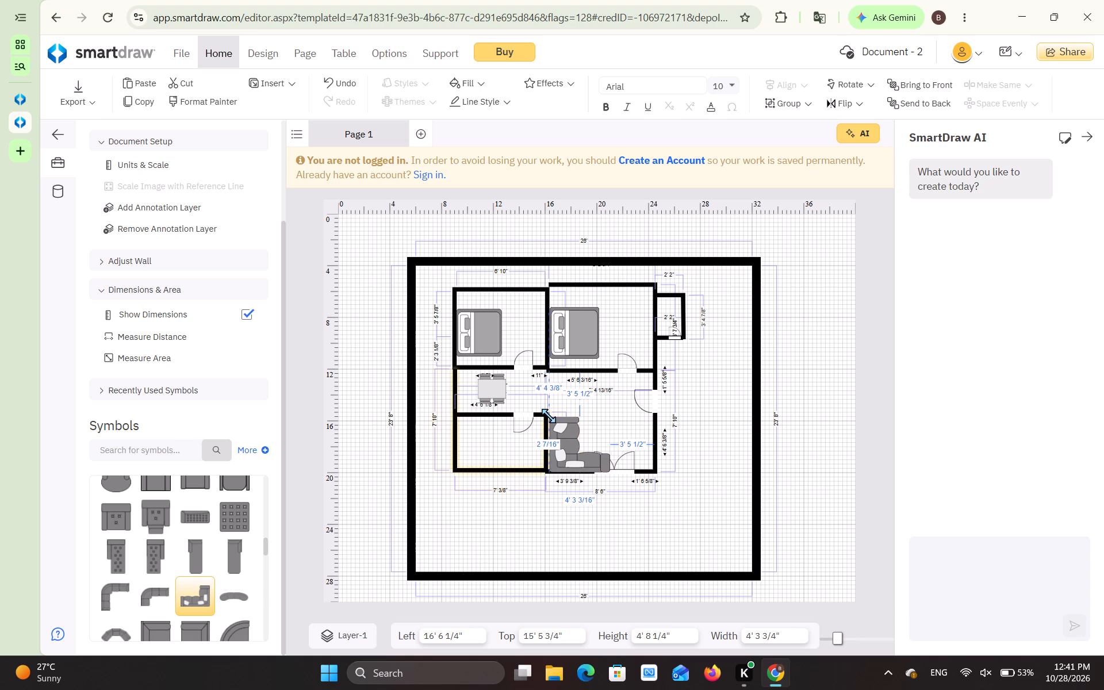
pyautogui.moveTo(549, 416); pyautogui.dragTo(550, 412)
pyautogui.click(557, 443)
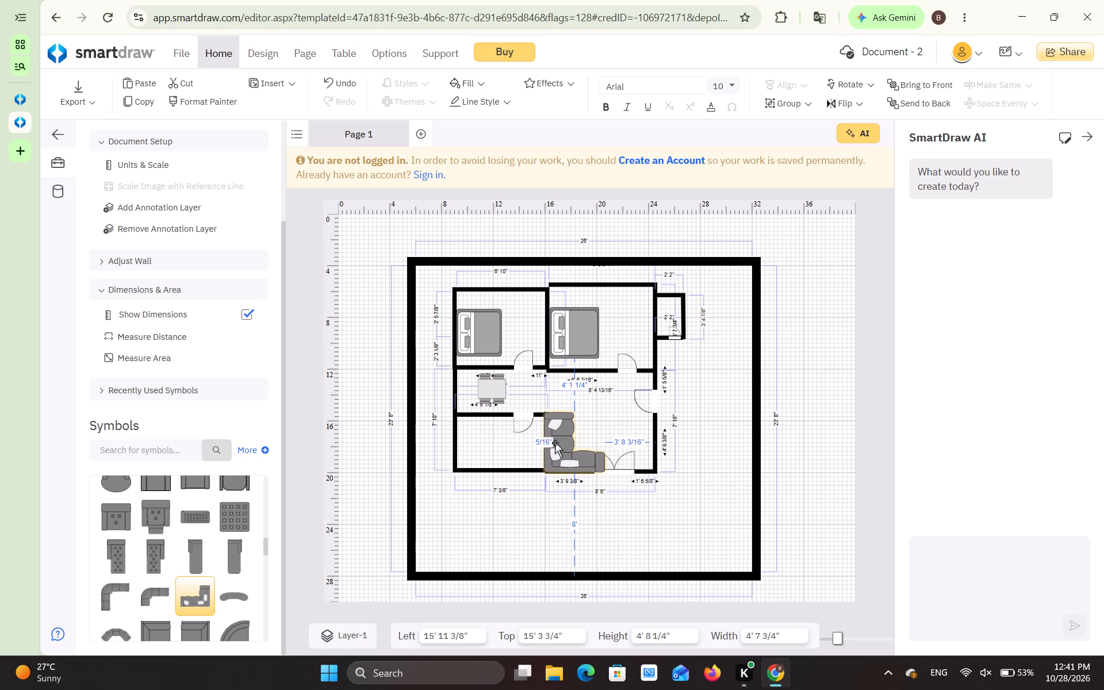
pyautogui.click(559, 445)
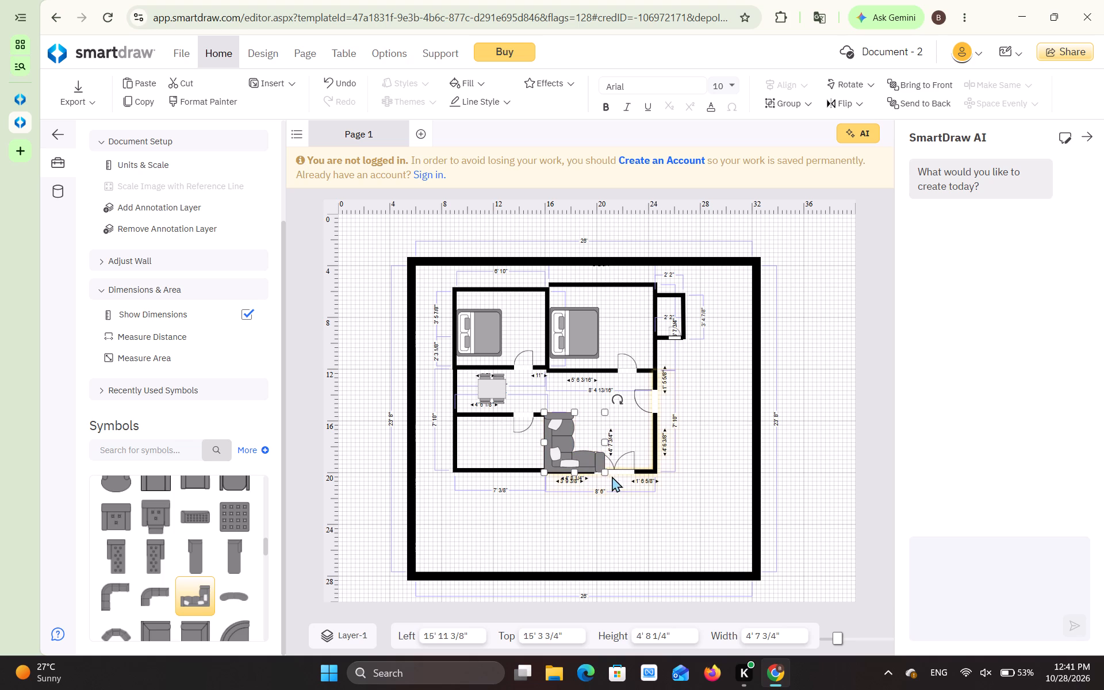
pyautogui.click(564, 449)
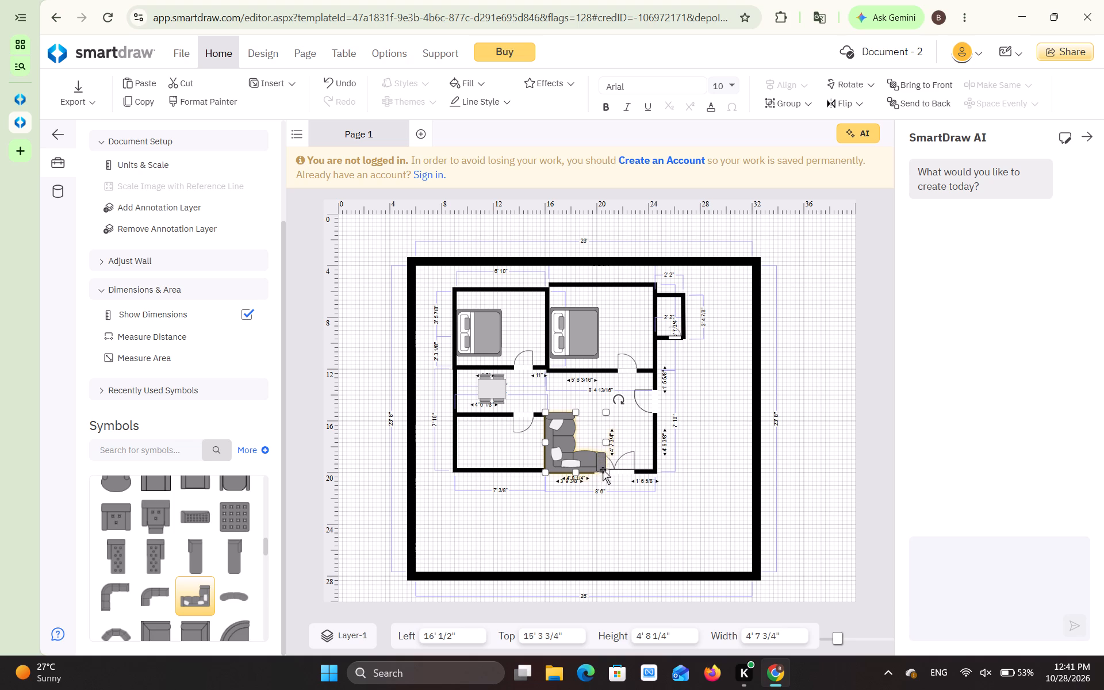
# Shrink the sectional sofa to about 4' 8" wide by 3' 11 3/4" high so it clears the double door.
pyautogui.moveTo(605, 471); pyautogui.dragTo(603, 470)
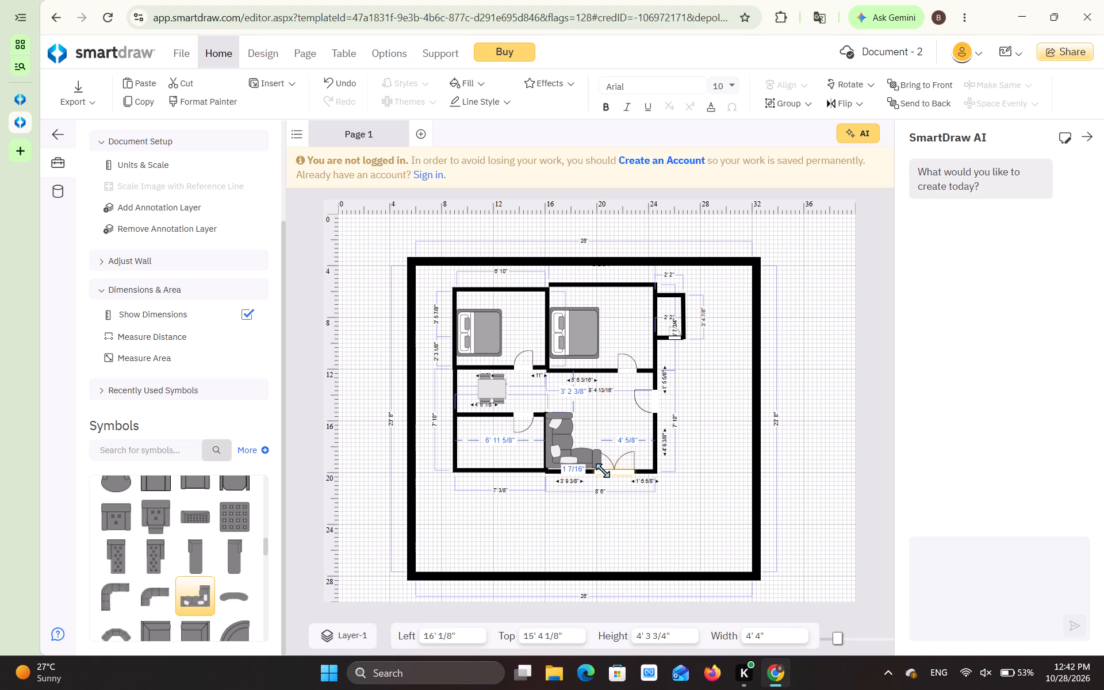
pyautogui.moveTo(603, 470); pyautogui.dragTo(595, 470)
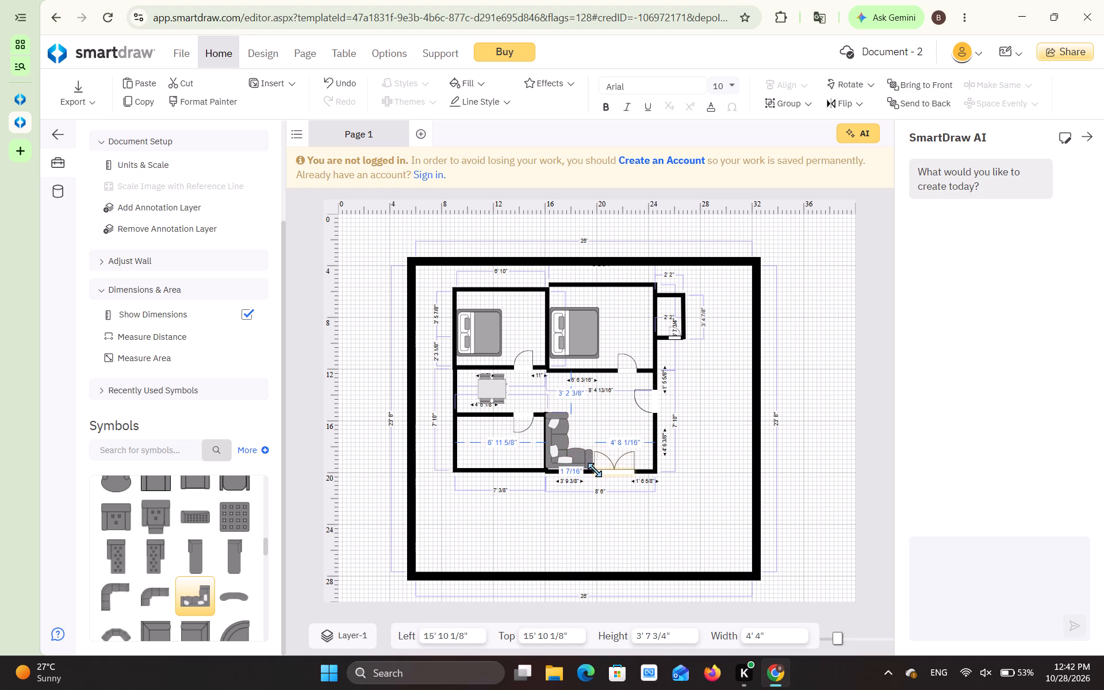
pyautogui.moveTo(595, 470); pyautogui.dragTo(596, 471)
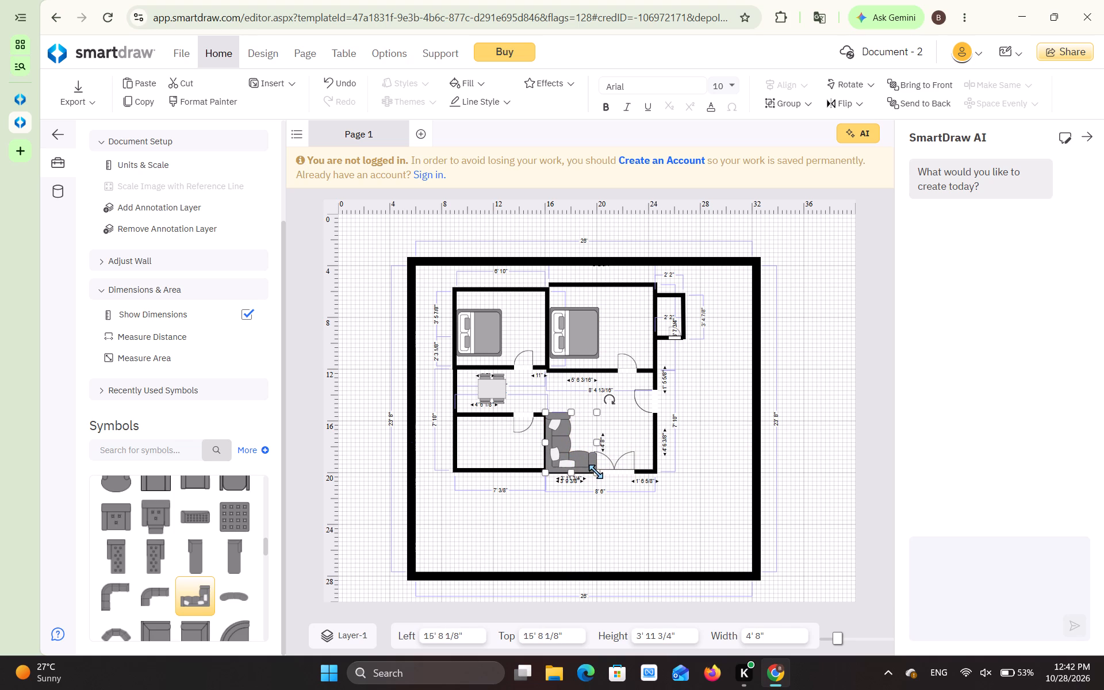
pyautogui.click(705, 519)
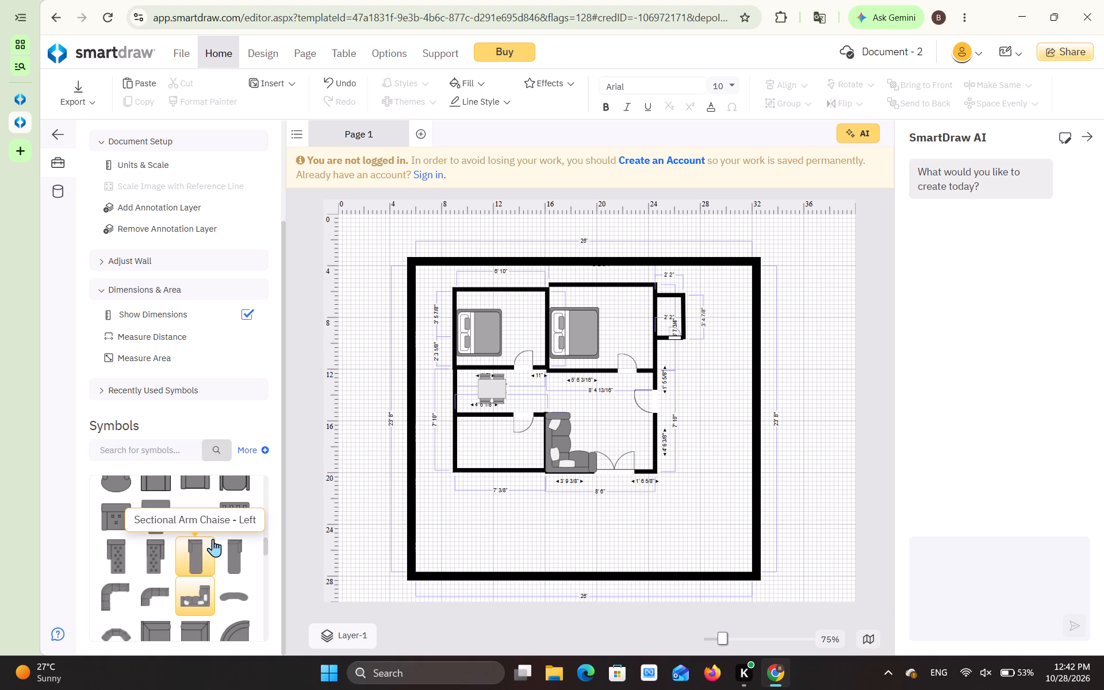
# Collapse the Couches & Sofas and Tables symbol groups to reach the Toilets group.
pyautogui.scroll(-3, 213, 539)
pyautogui.scroll(5, 213, 539)
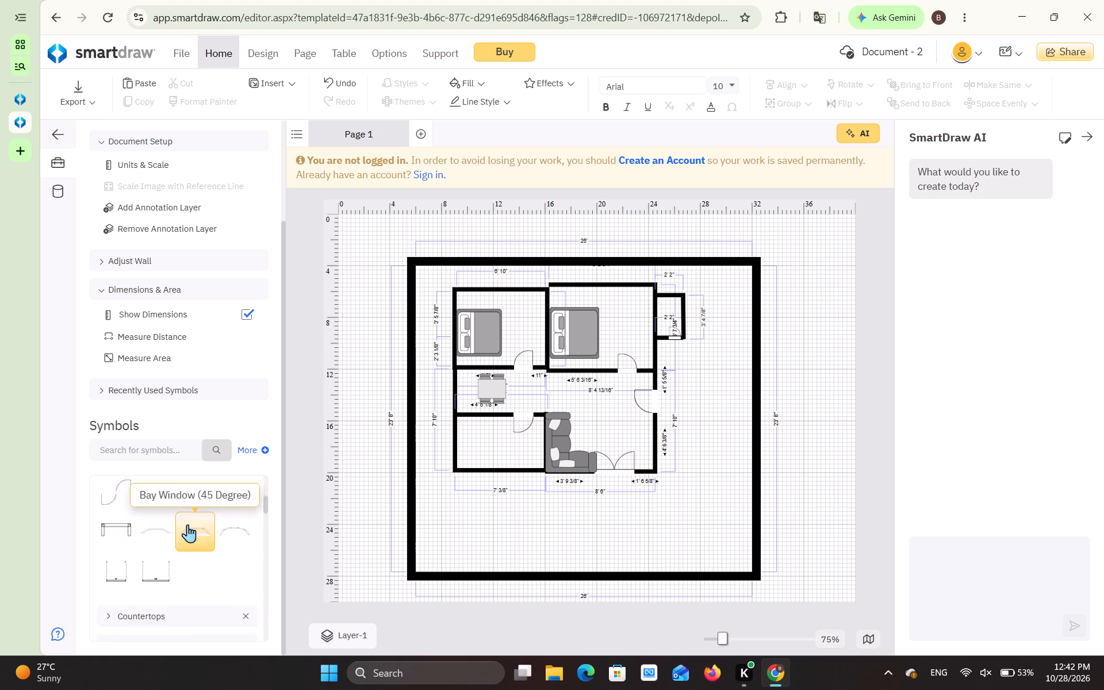
pyautogui.click(114, 621)
pyautogui.scroll(-2, 114, 621)
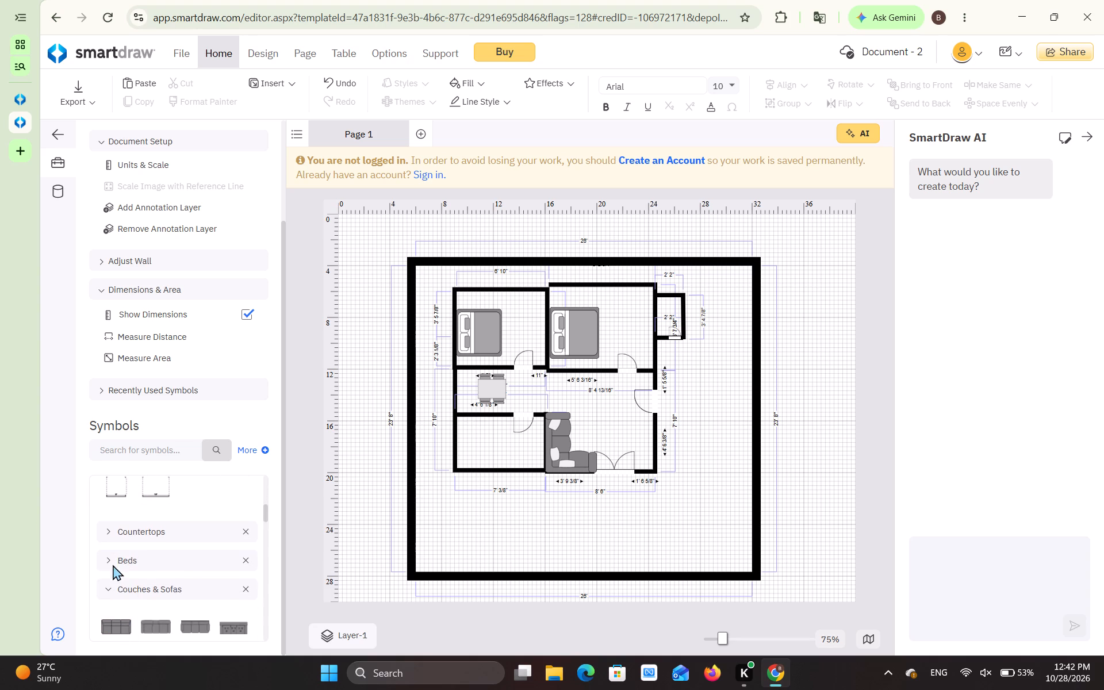
pyautogui.click(110, 591)
pyautogui.scroll(-1, 110, 591)
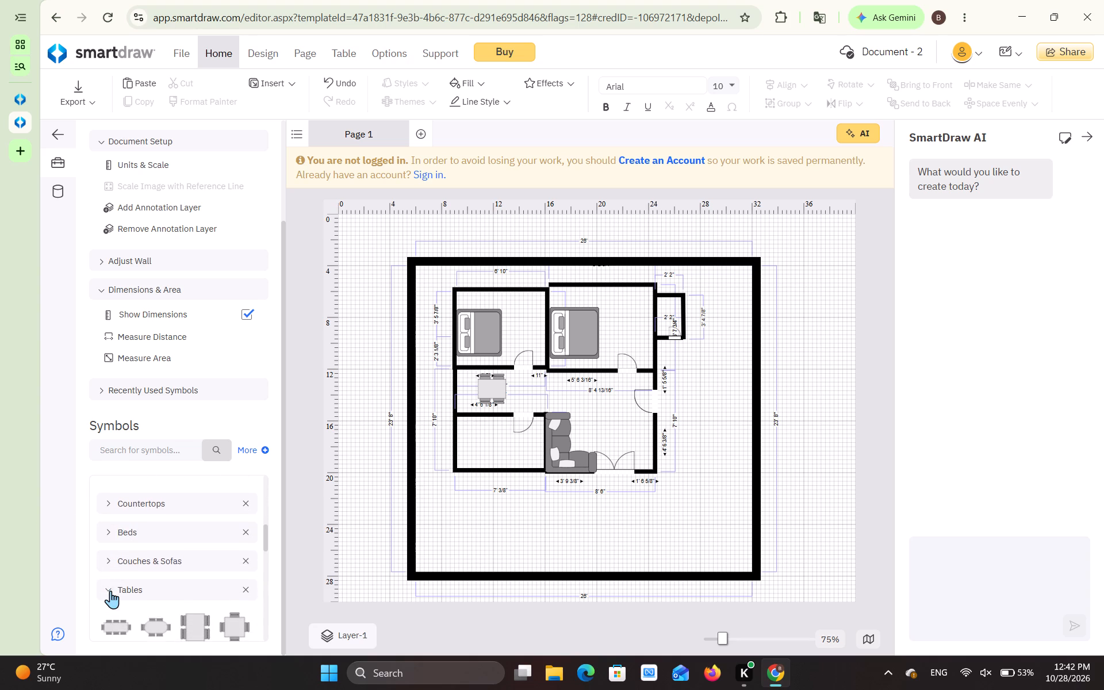
pyautogui.scroll(-3, 110, 591)
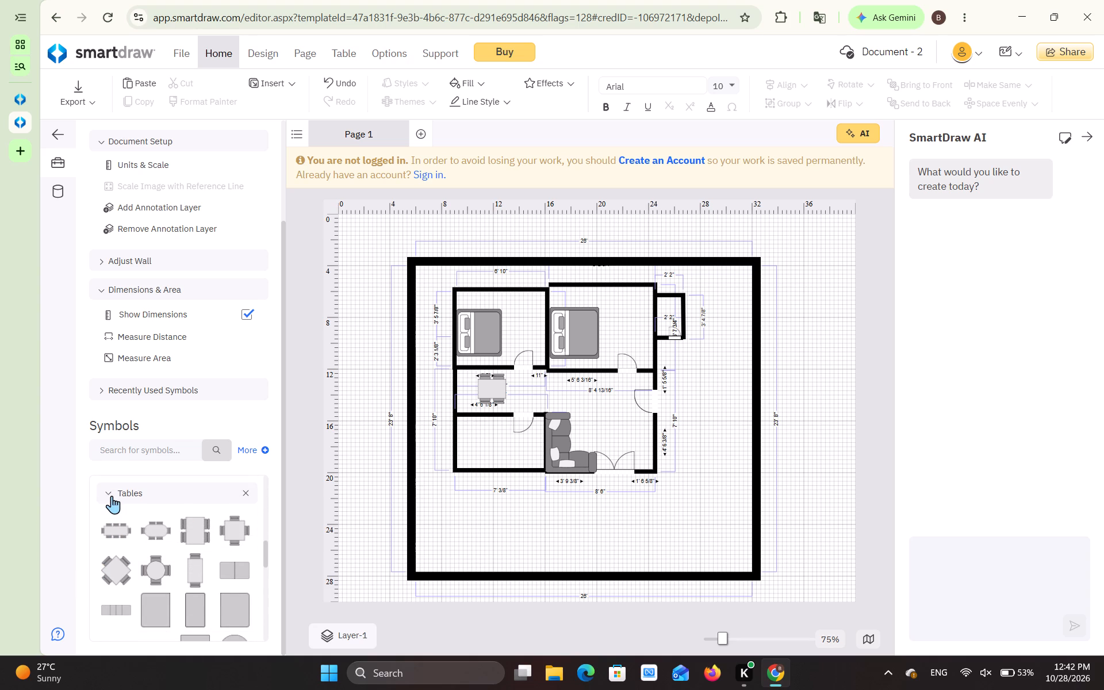
pyautogui.click(112, 496)
pyautogui.scroll(-1, 137, 531)
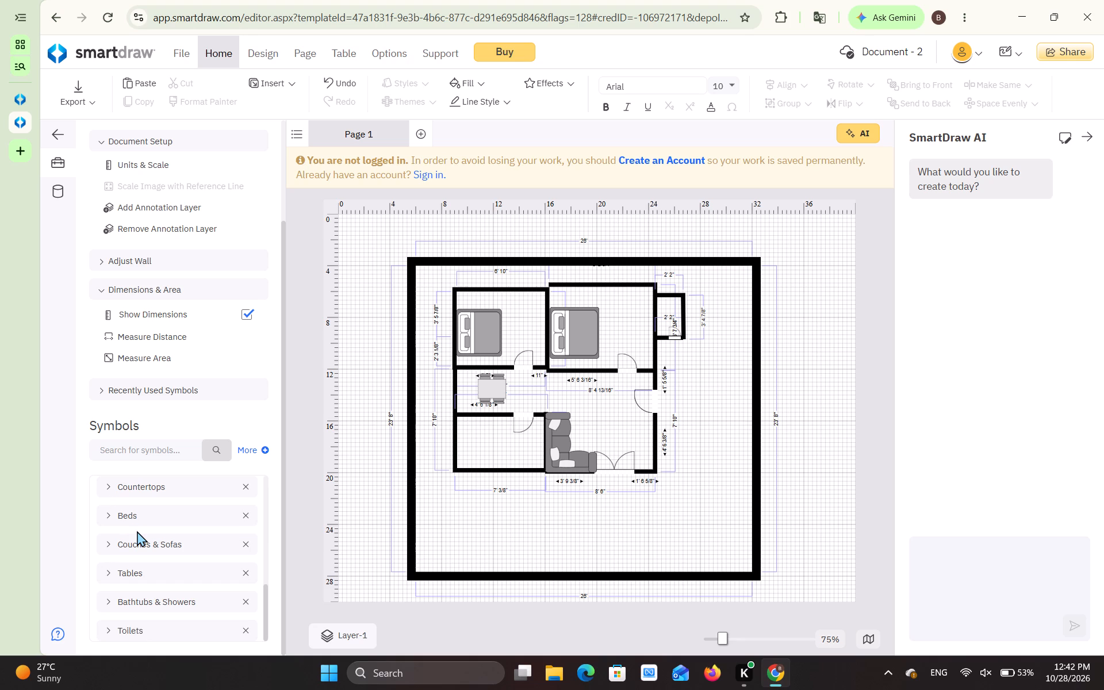
pyautogui.scroll(-2, 137, 531)
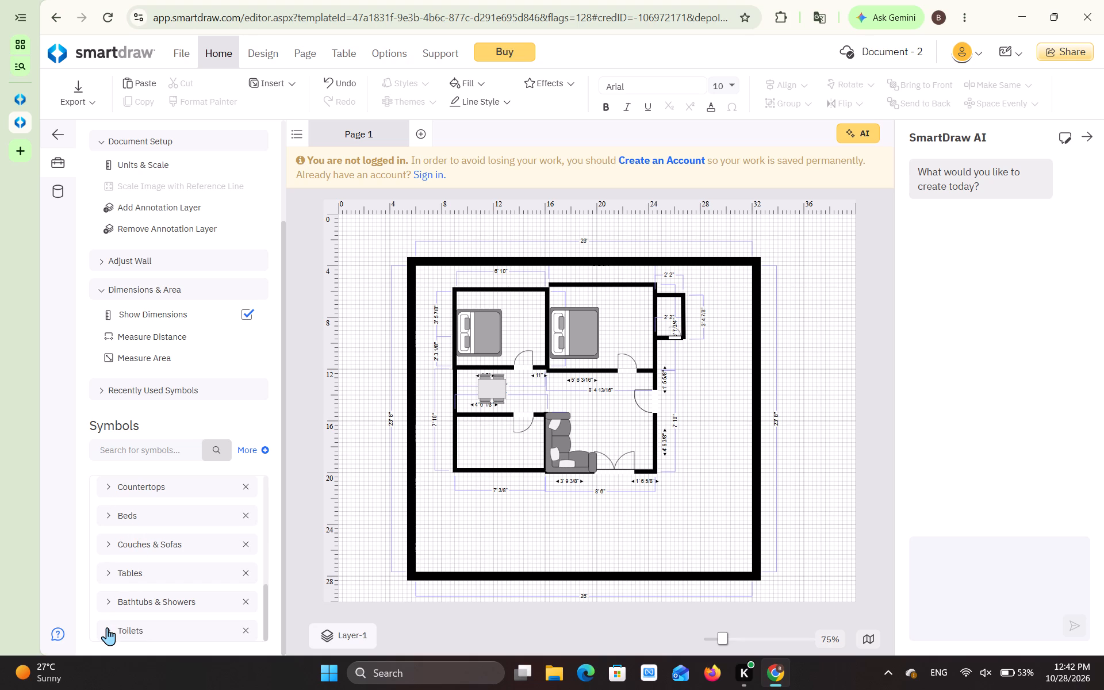
# Look through the symbols in the Toilets group, leaving the group collapsed.
pyautogui.click(107, 627)
pyautogui.scroll(-3, 107, 627)
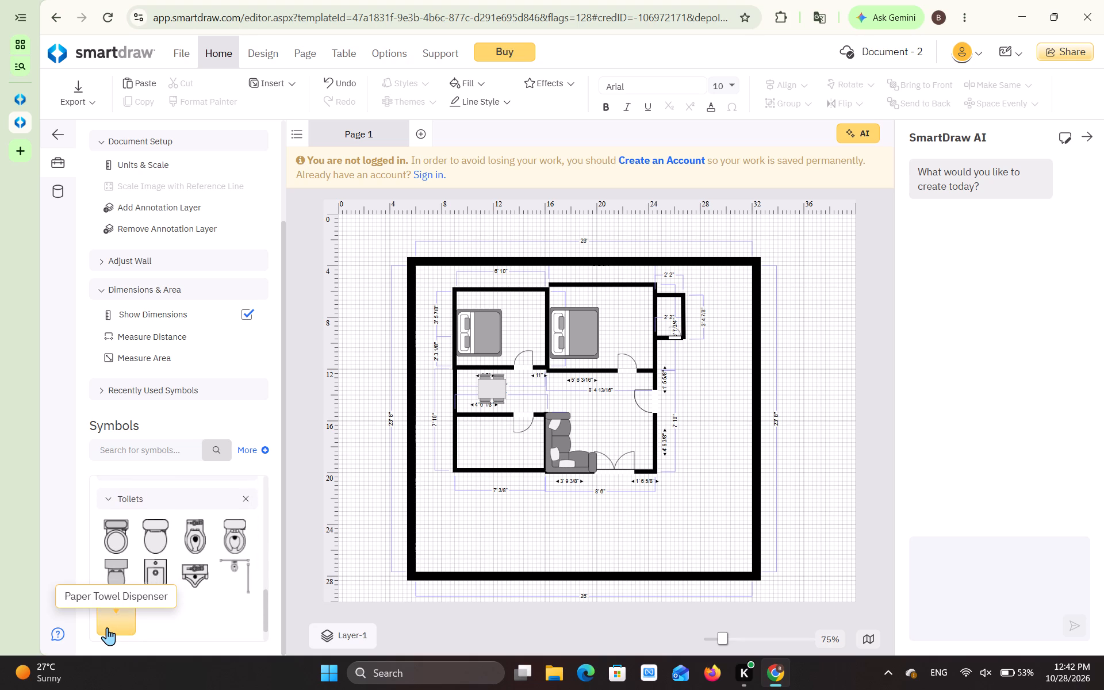
pyautogui.scroll(-1, 107, 627)
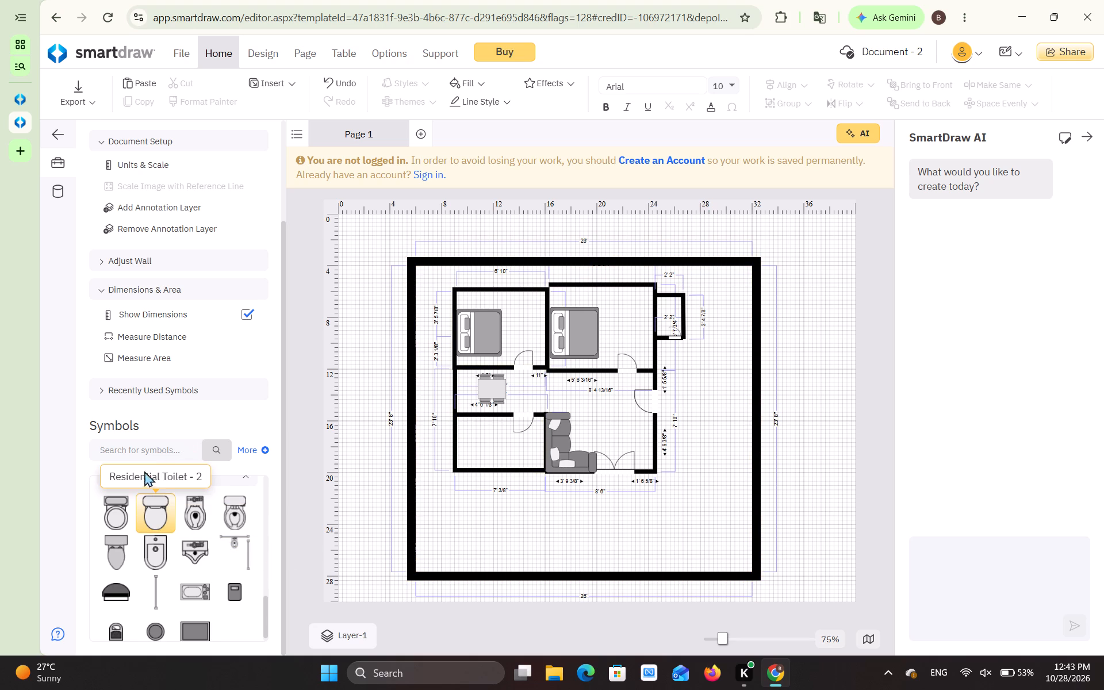
pyautogui.click(125, 477)
pyautogui.scroll(-5, 147, 549)
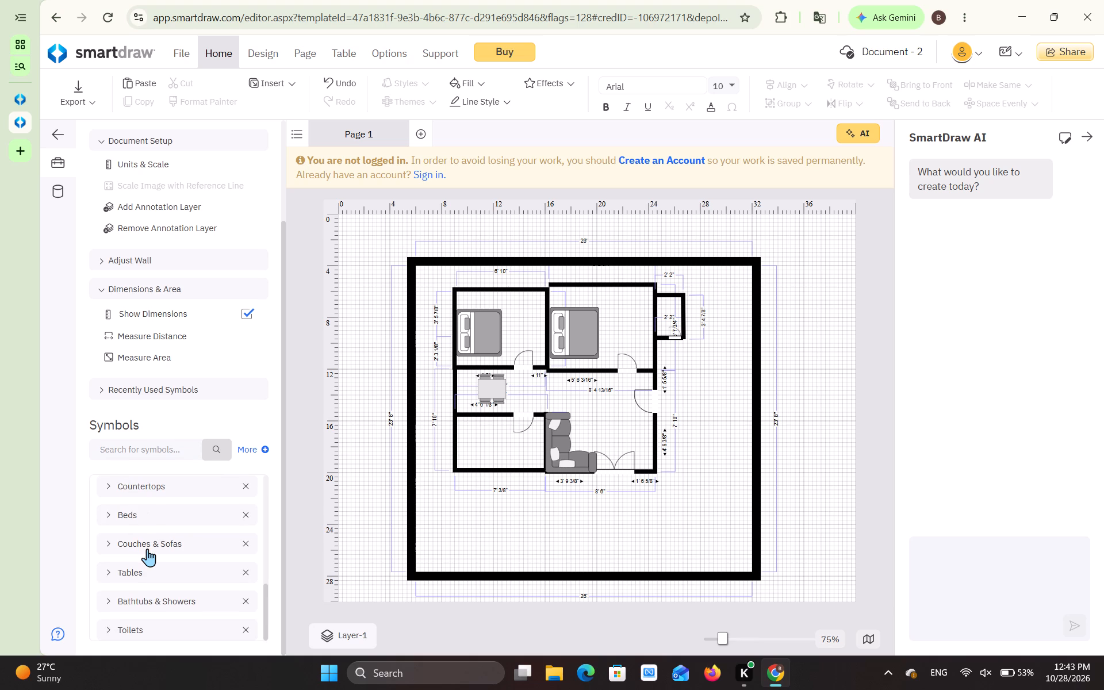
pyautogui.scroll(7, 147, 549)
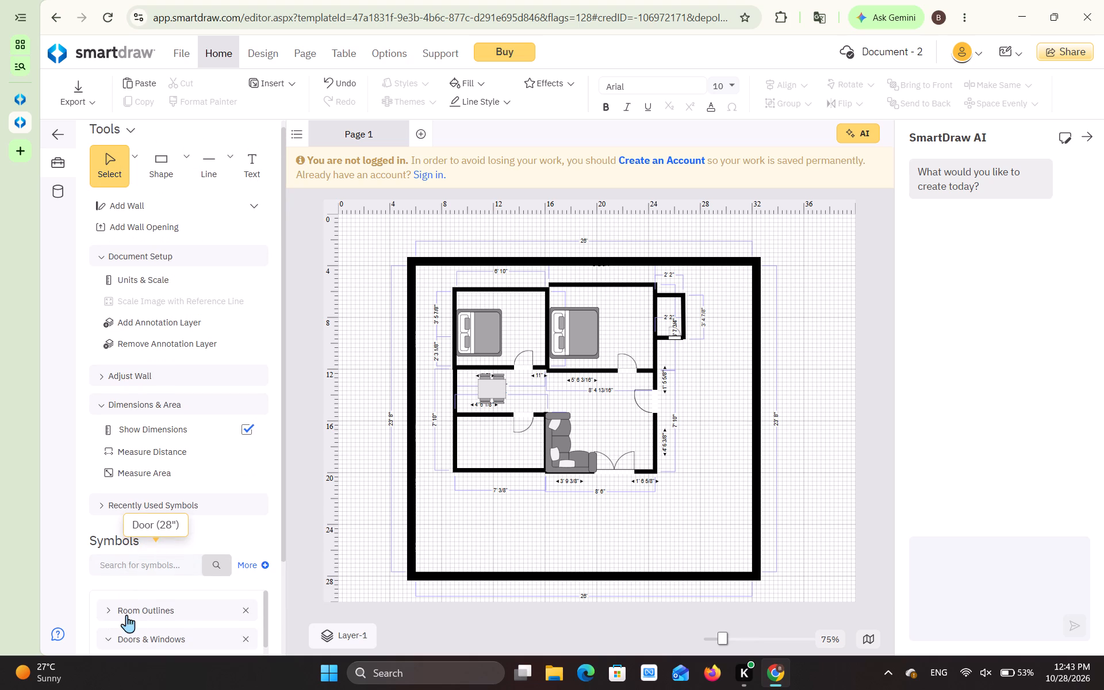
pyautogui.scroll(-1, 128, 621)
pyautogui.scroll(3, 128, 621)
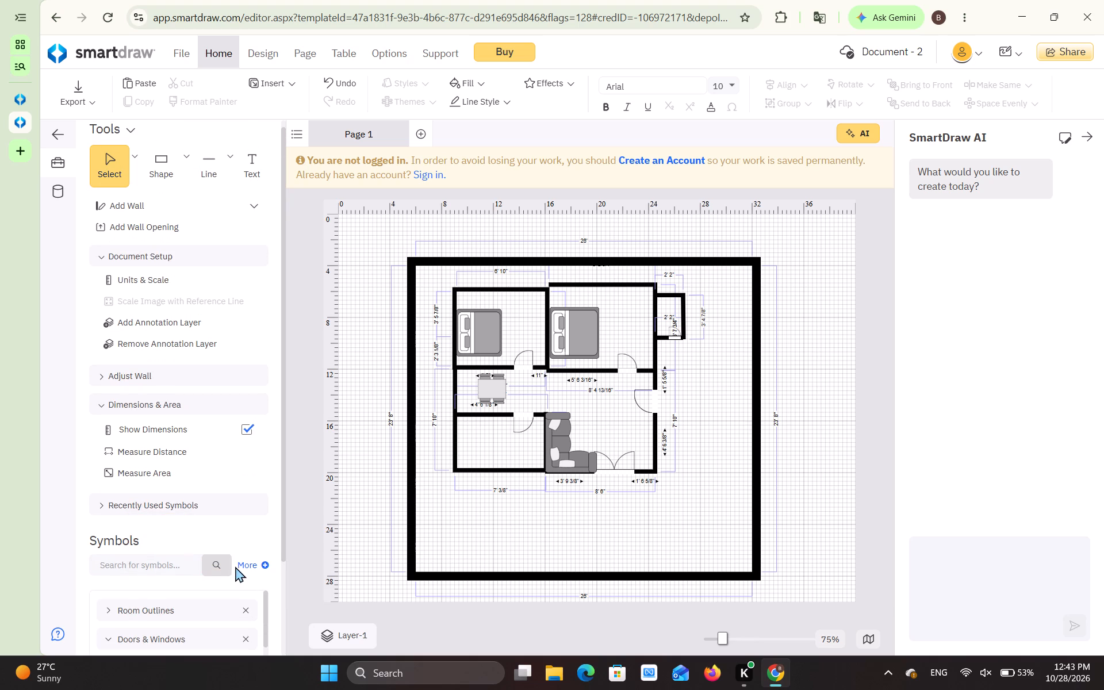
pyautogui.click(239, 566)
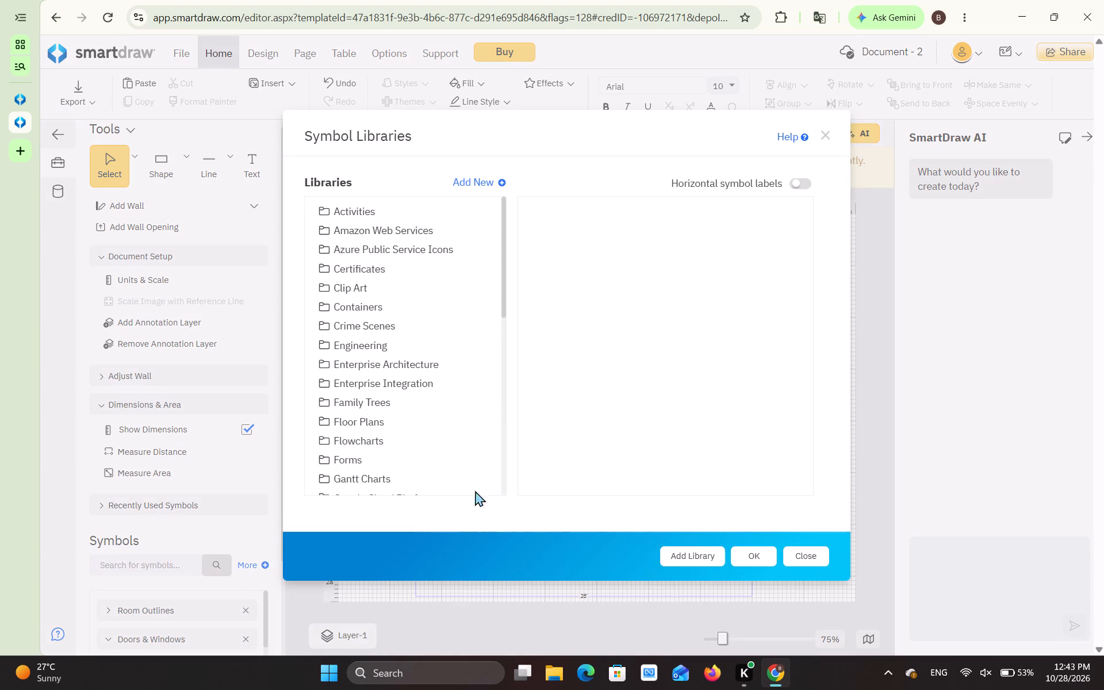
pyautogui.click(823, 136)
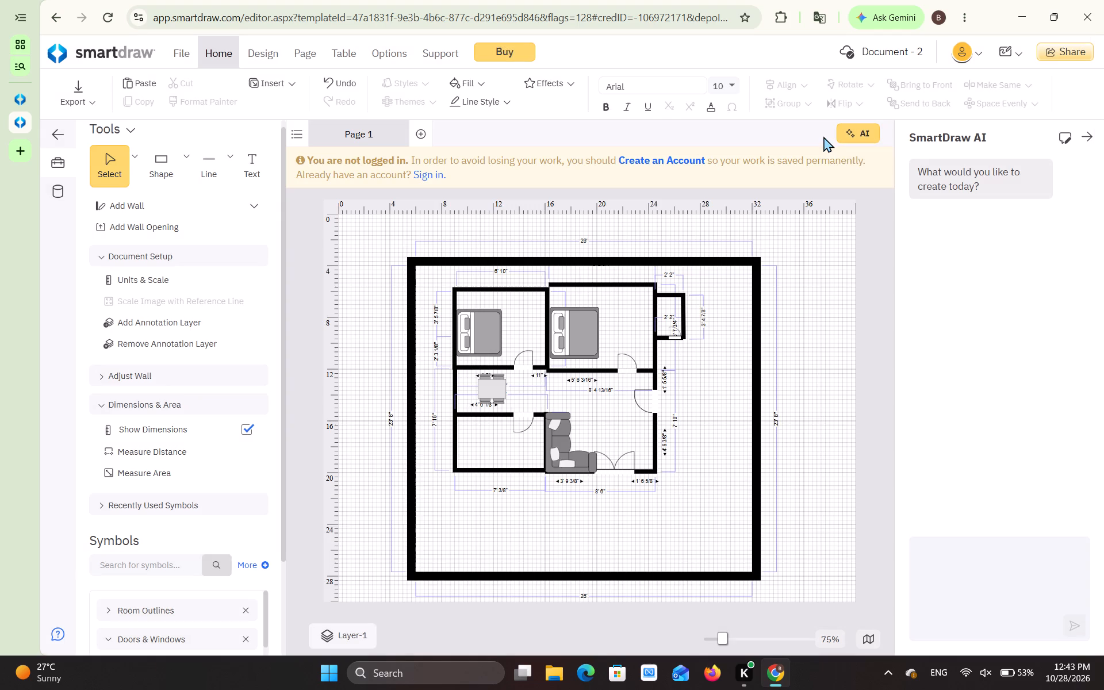
# Search the symbols for "kitchen".
pyautogui.click(136, 566)
pyautogui.write('kitchen')
pyautogui.press('Return')
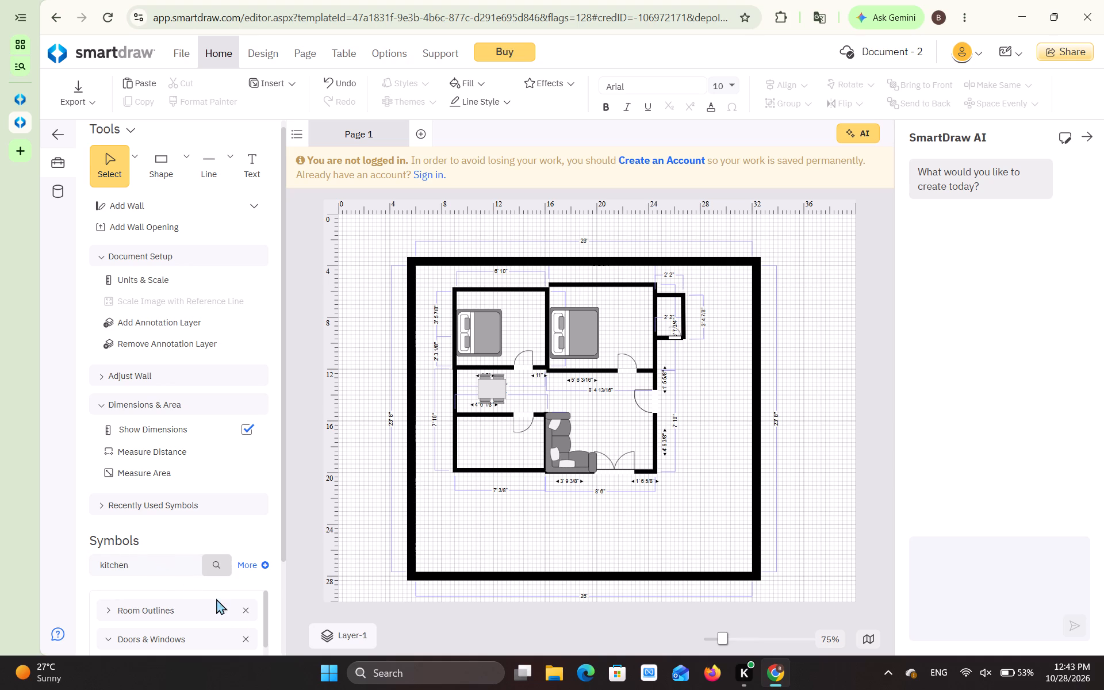
# Browse the Countertops and Commercial Kitchen search results for fixtures that suit the empty lower-left room.
pyautogui.scroll(-5, 176, 589)
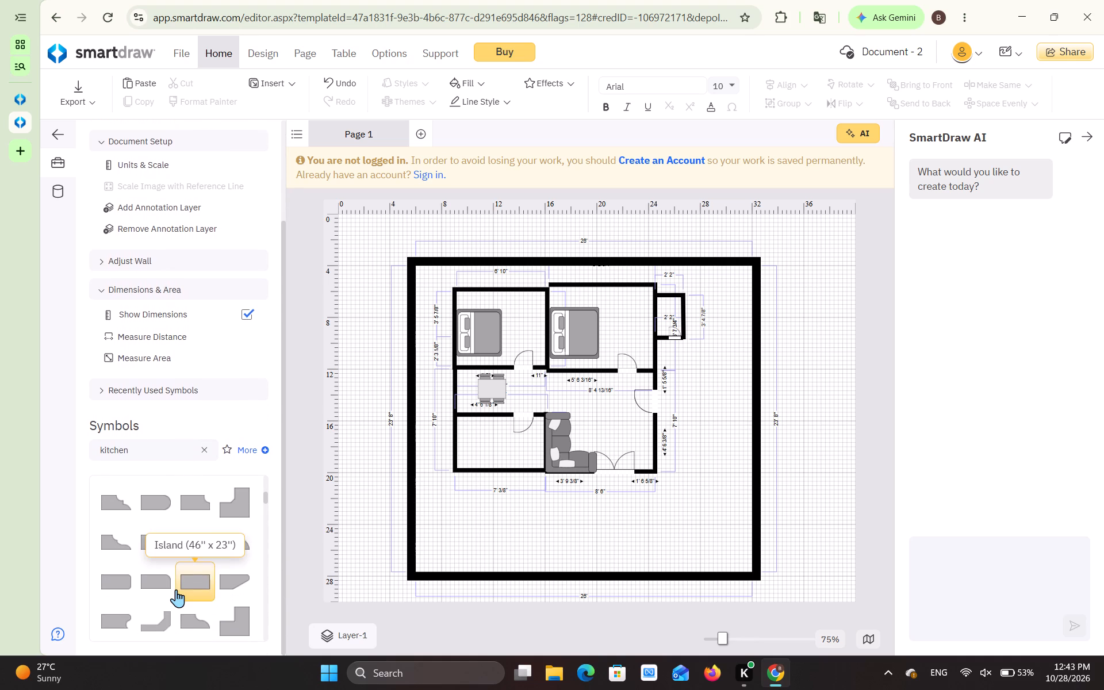
pyautogui.scroll(-1, 176, 589)
pyautogui.scroll(1, 176, 589)
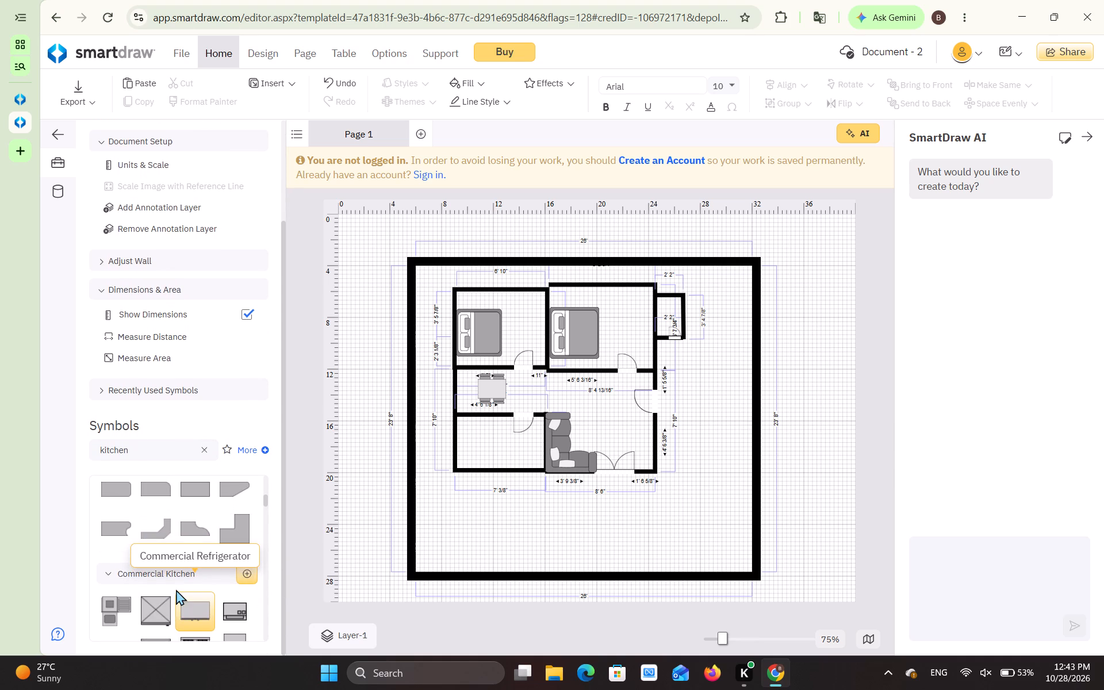
pyautogui.scroll(-1, 151, 584)
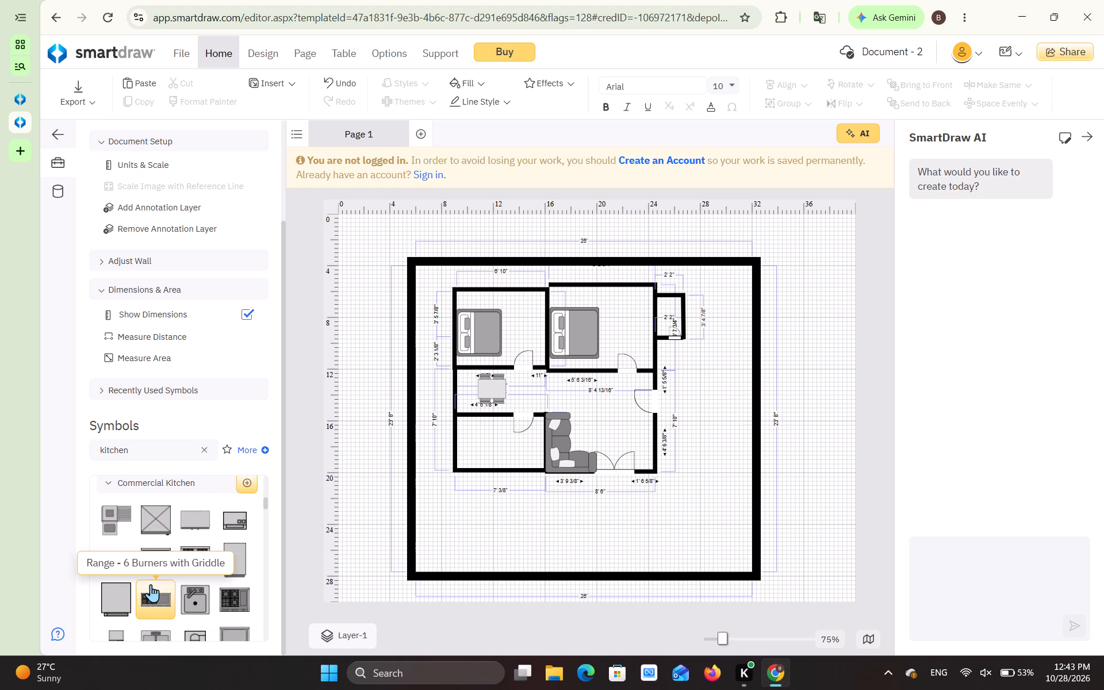
pyautogui.scroll(-3, 151, 584)
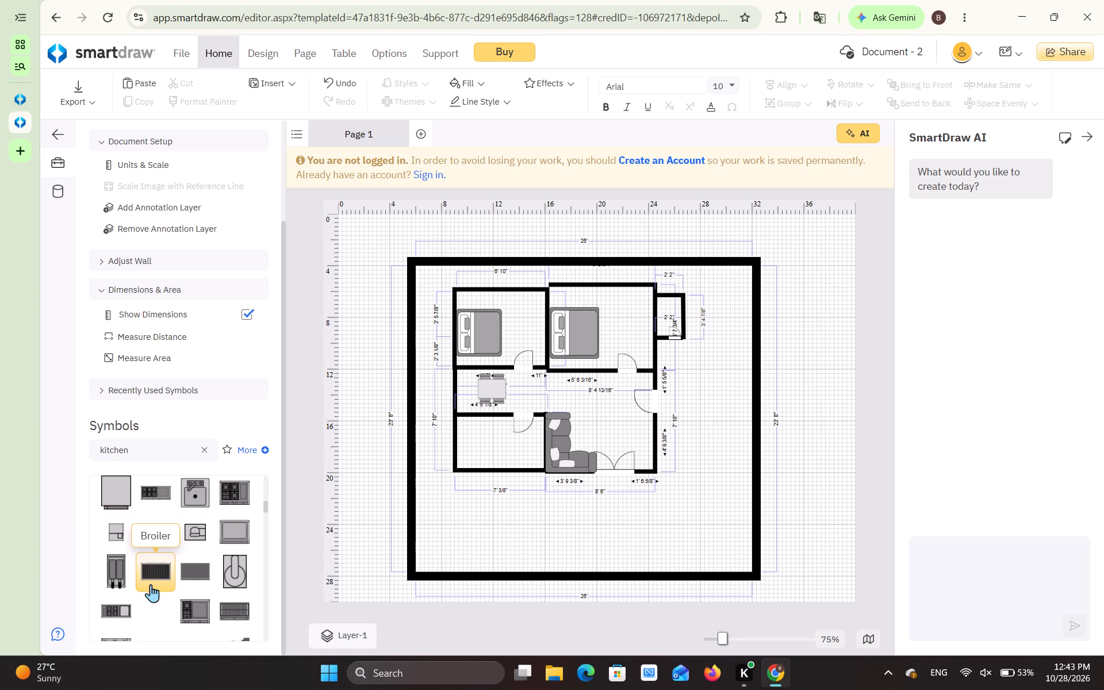
pyautogui.scroll(-2, 151, 584)
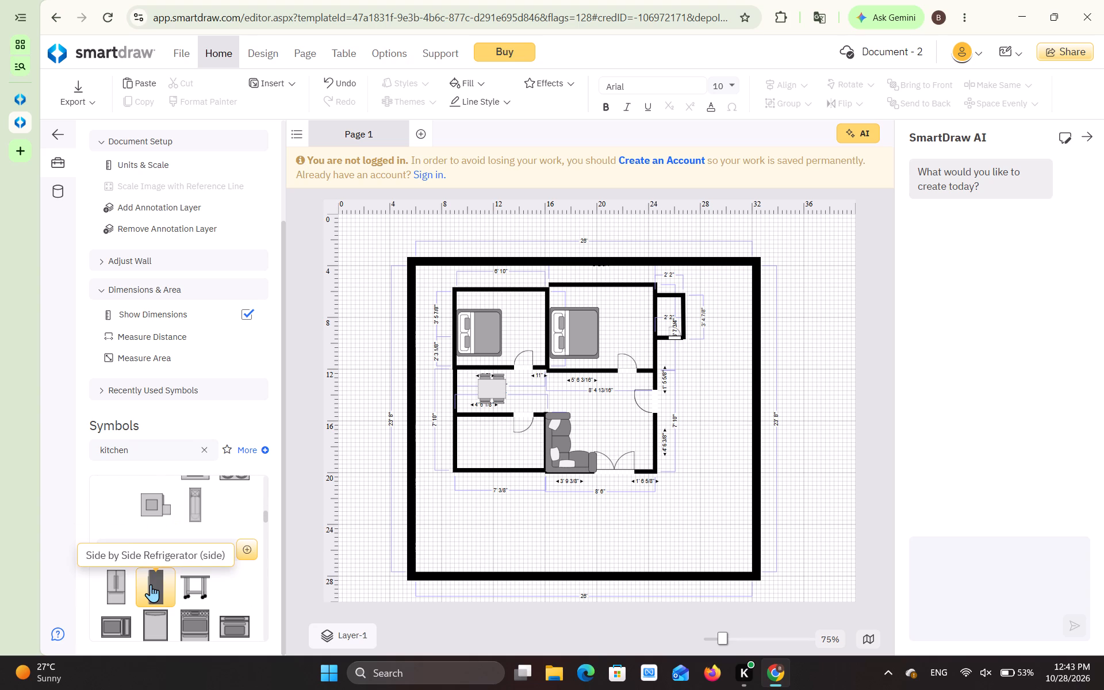
pyautogui.scroll(7, 151, 584)
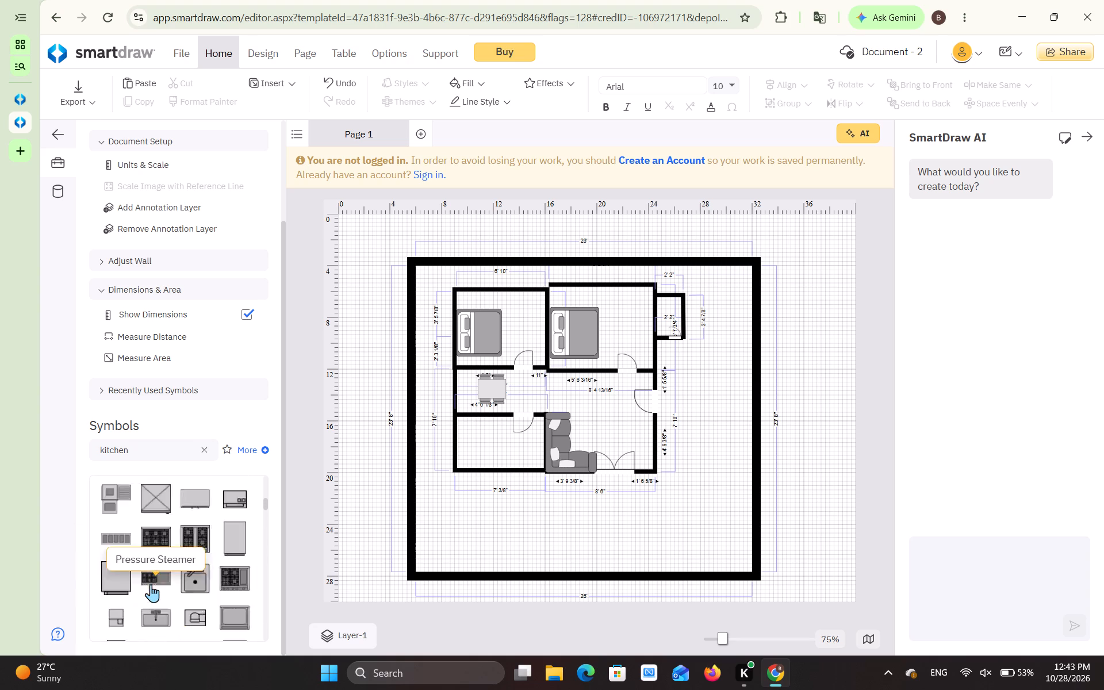
pyautogui.scroll(2, 151, 584)
pyautogui.hscroll(1, 151, 584)
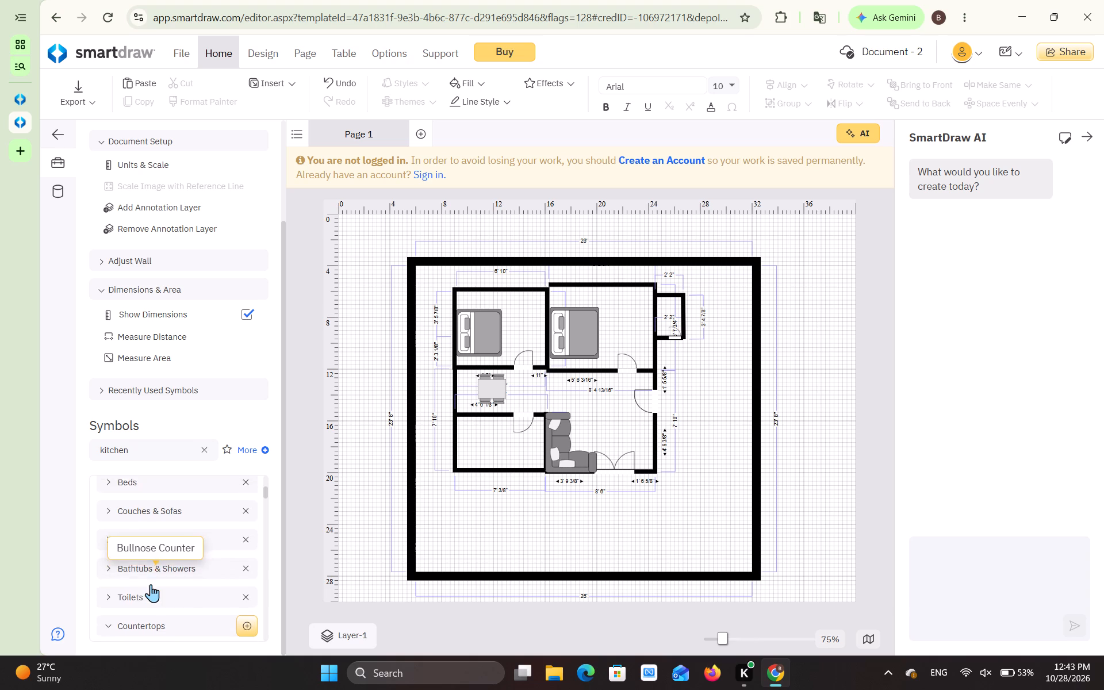
pyautogui.hscroll(1, 151, 584)
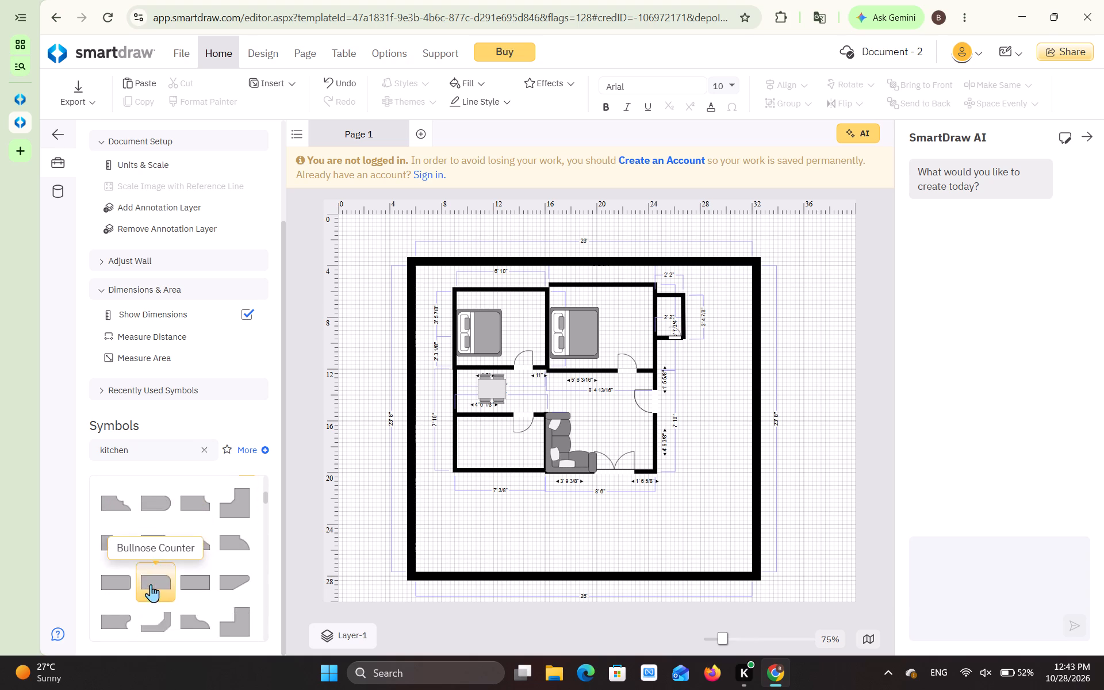
pyautogui.hscroll(1, 151, 584)
pyautogui.scroll(-3, 151, 584)
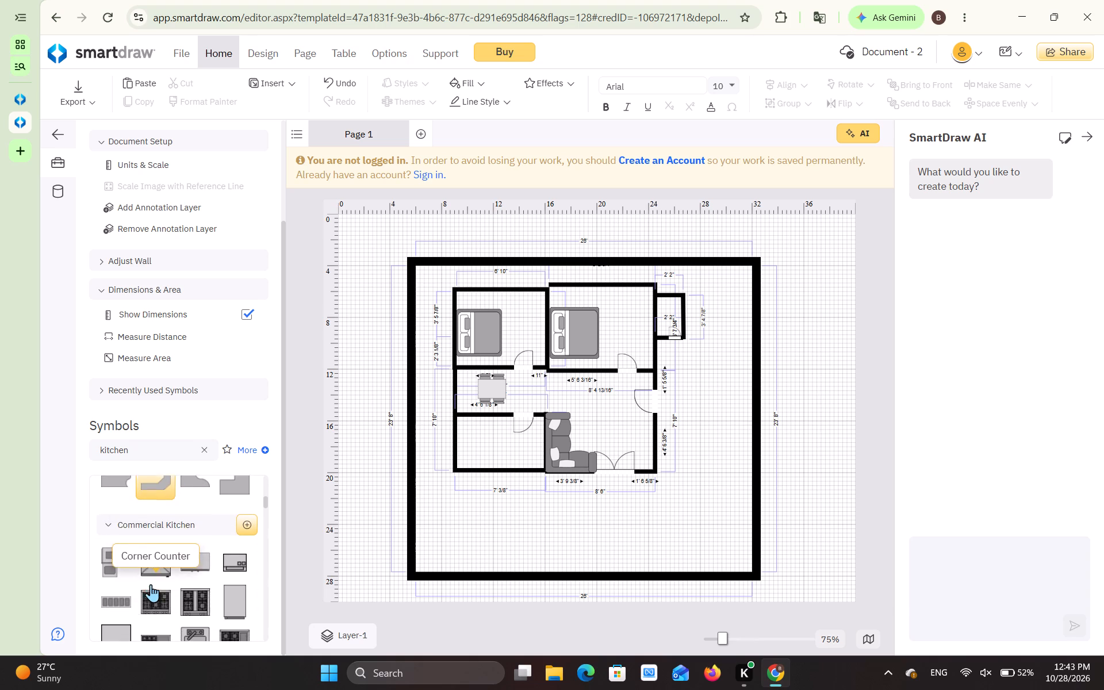
pyautogui.scroll(-1, 151, 584)
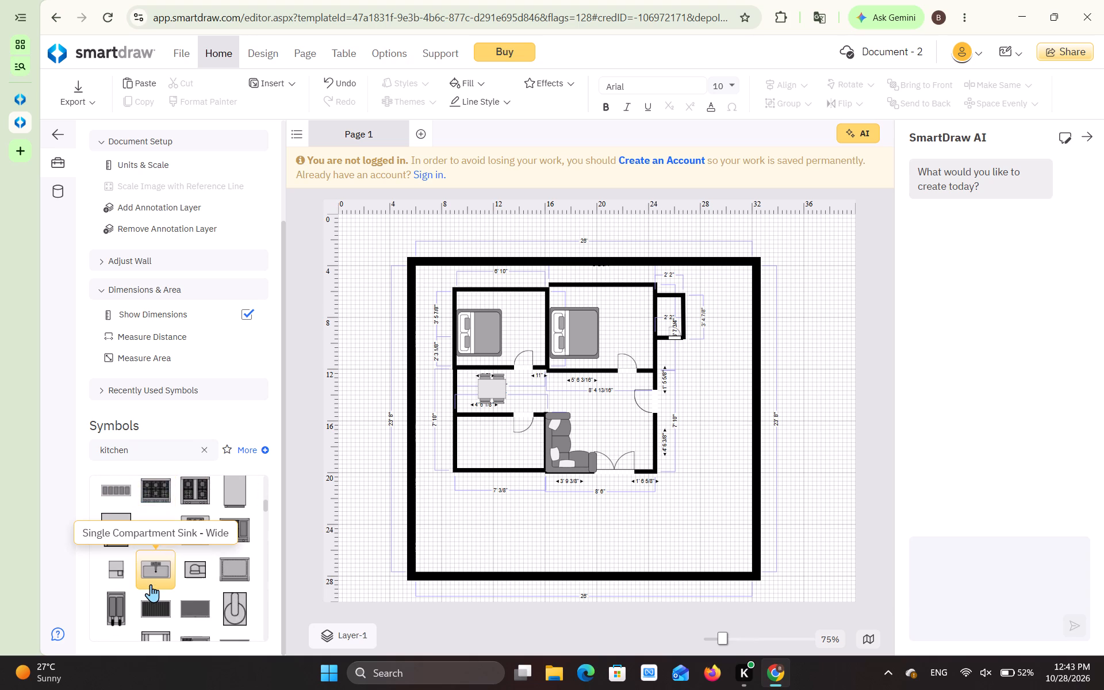
pyautogui.scroll(-4, 151, 584)
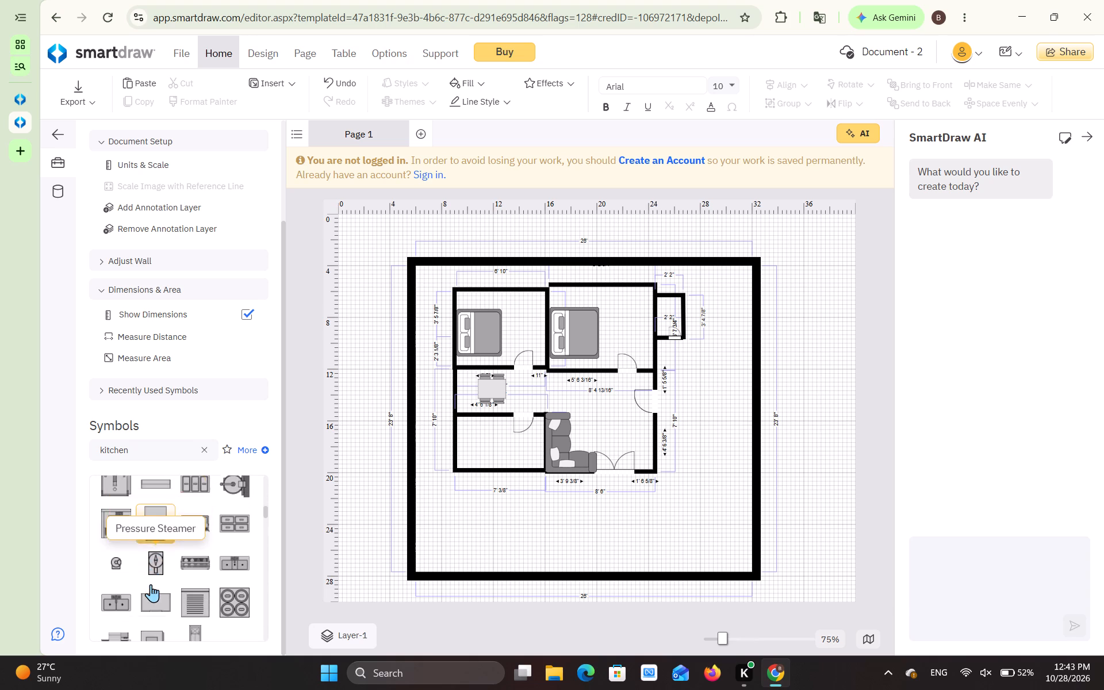
pyautogui.scroll(-1, 151, 584)
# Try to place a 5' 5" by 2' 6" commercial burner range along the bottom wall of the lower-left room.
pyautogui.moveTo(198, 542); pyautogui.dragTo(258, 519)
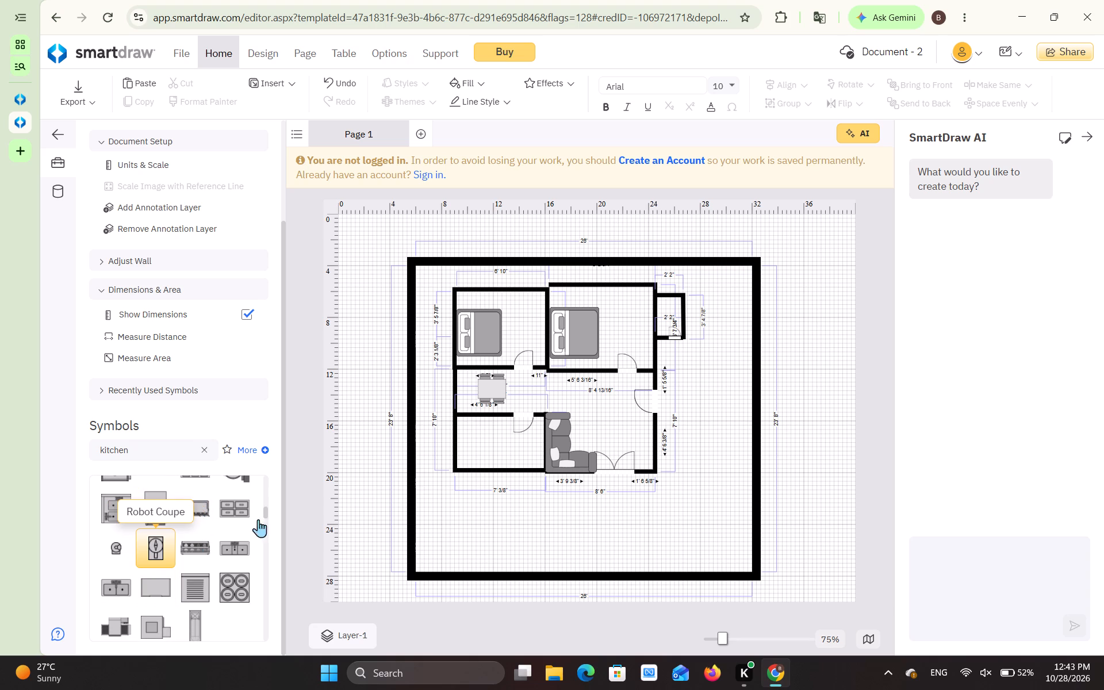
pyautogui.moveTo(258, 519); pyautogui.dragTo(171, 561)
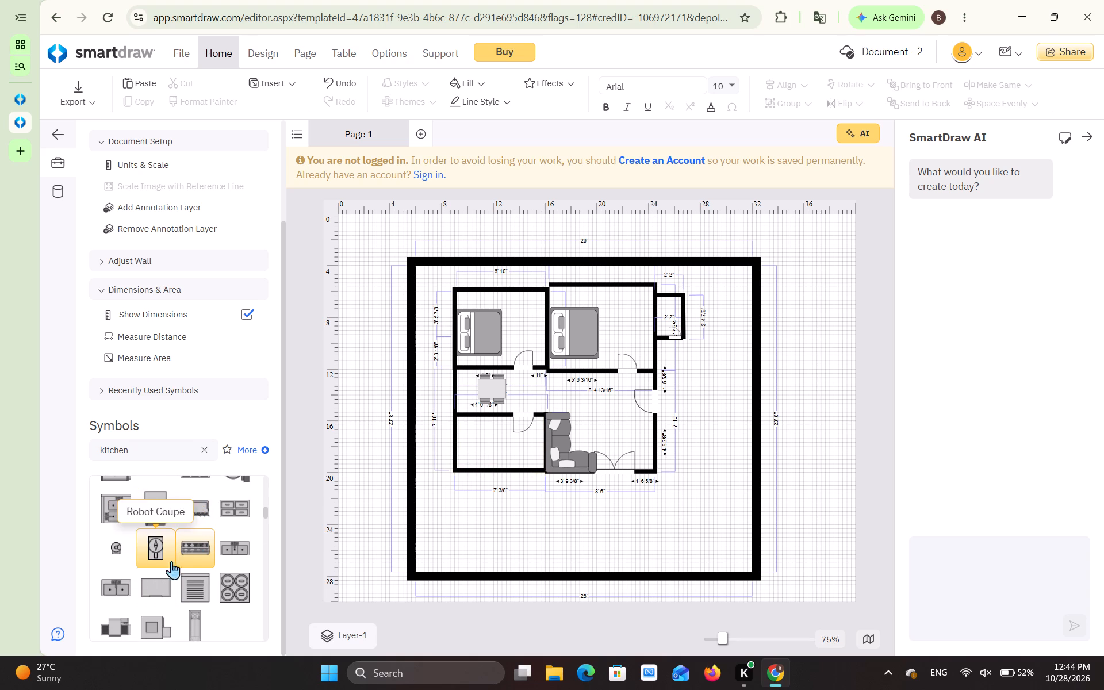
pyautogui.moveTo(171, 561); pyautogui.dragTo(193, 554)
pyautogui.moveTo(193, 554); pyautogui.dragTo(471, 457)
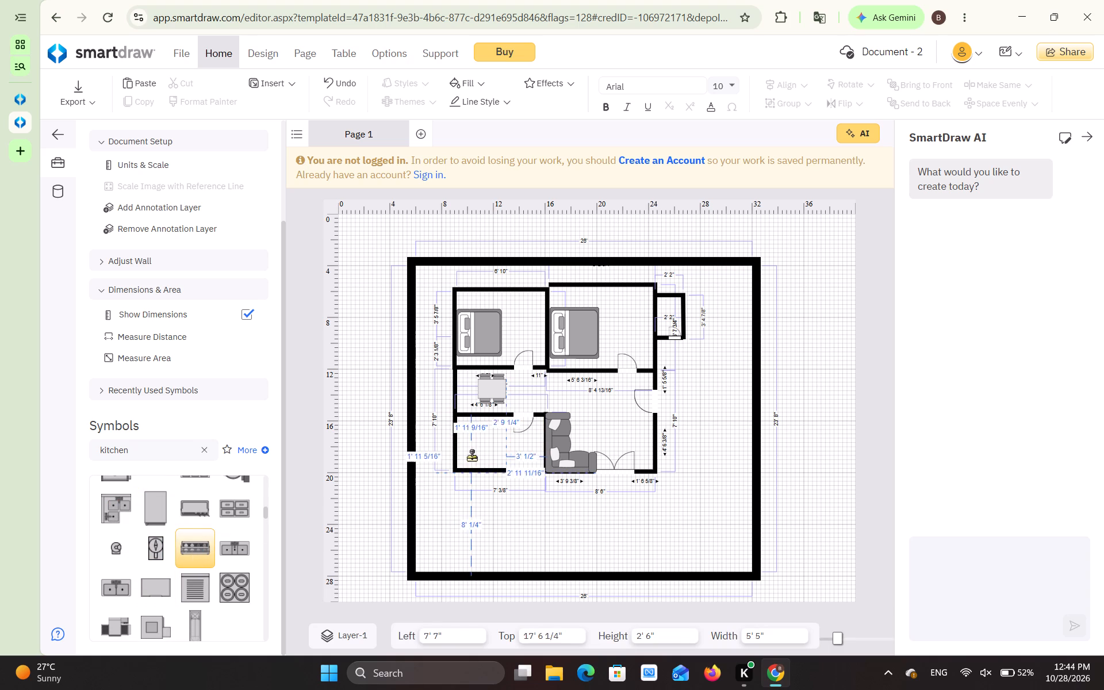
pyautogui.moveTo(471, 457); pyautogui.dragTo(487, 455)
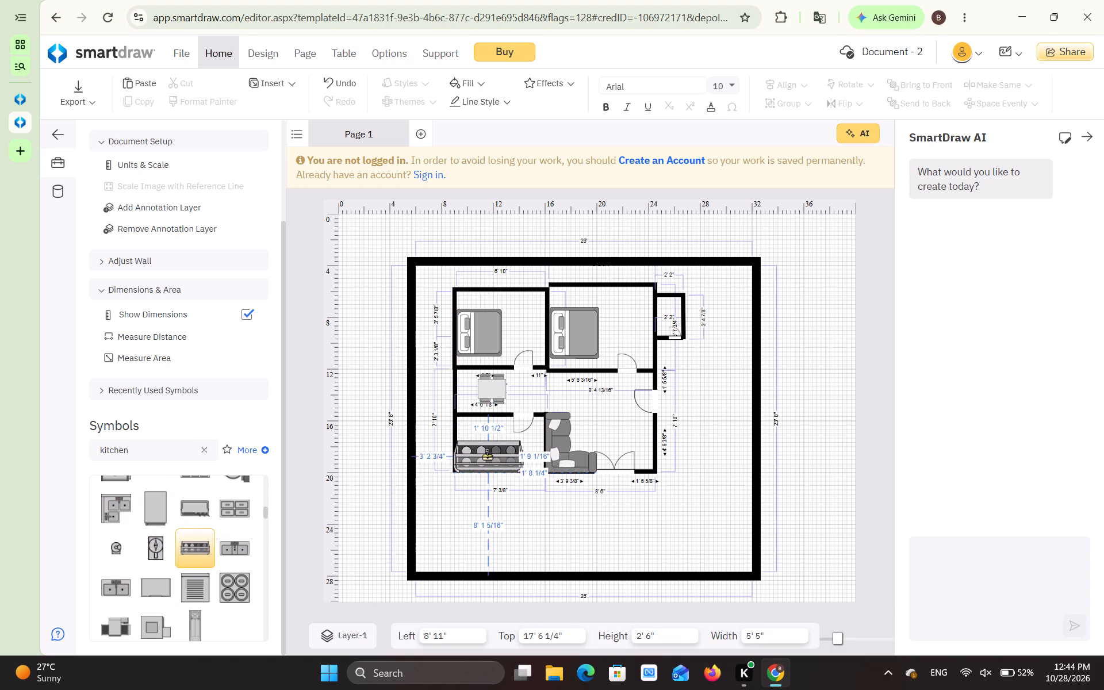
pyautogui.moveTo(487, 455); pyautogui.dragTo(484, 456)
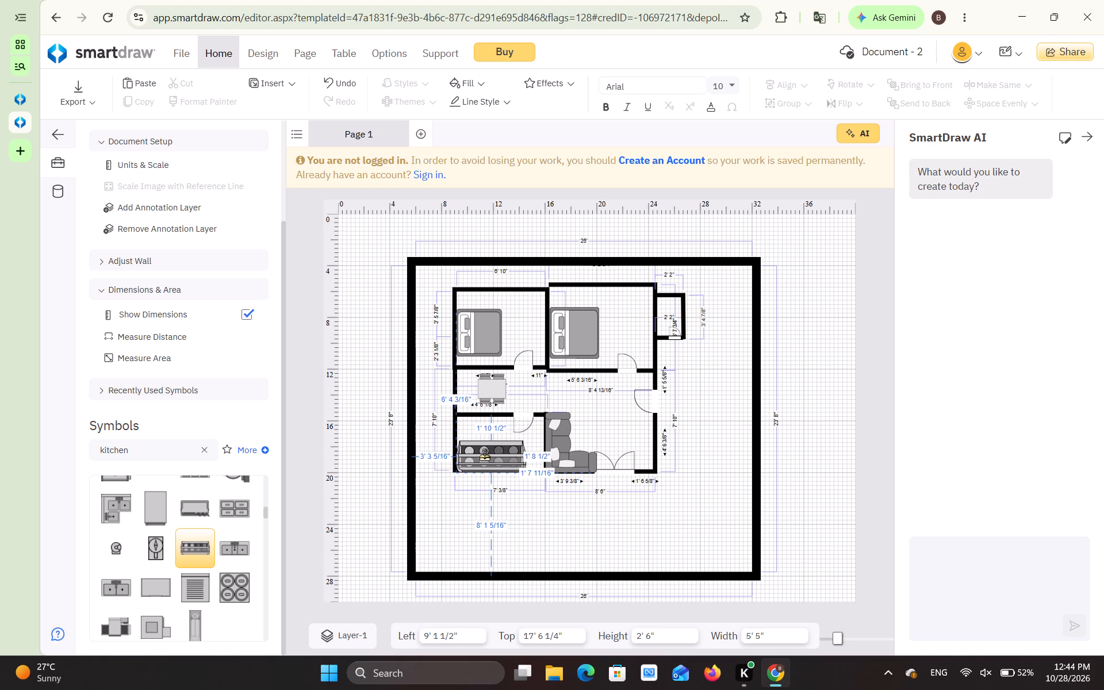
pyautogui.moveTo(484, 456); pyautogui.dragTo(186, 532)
# Browse the household appliance, sink and remaining kitchen symbols in the search results for alternatives for the lower-left room.
pyautogui.scroll(-1, 194, 611)
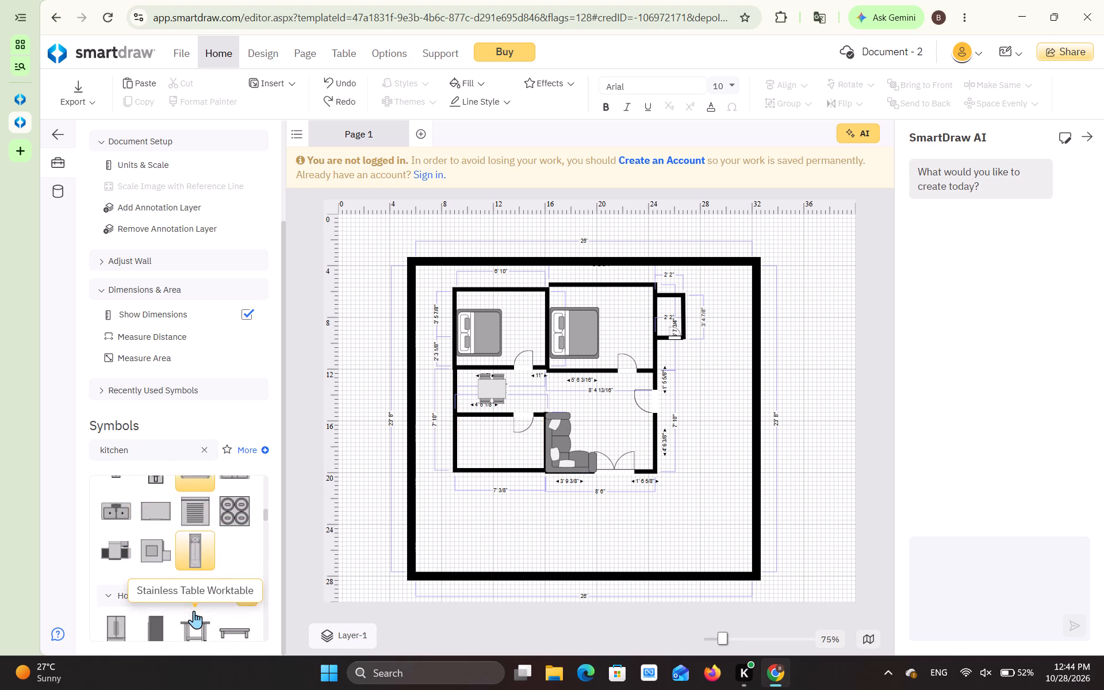
pyautogui.scroll(-3, 194, 611)
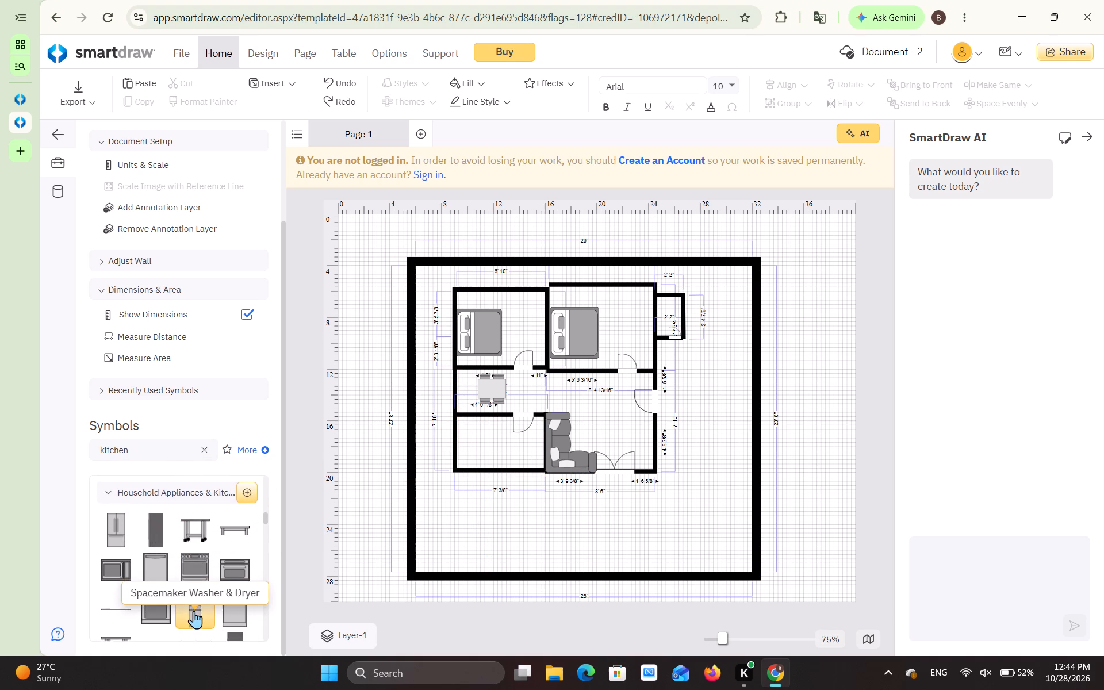
pyautogui.scroll(-2, 194, 611)
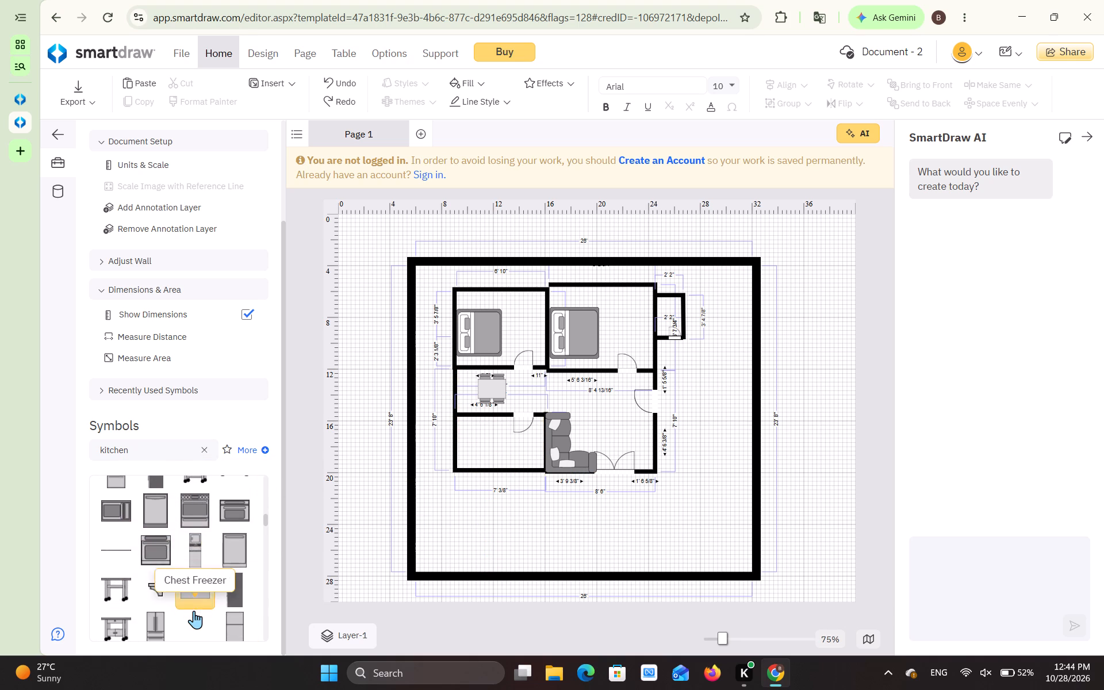
pyautogui.scroll(-4, 194, 611)
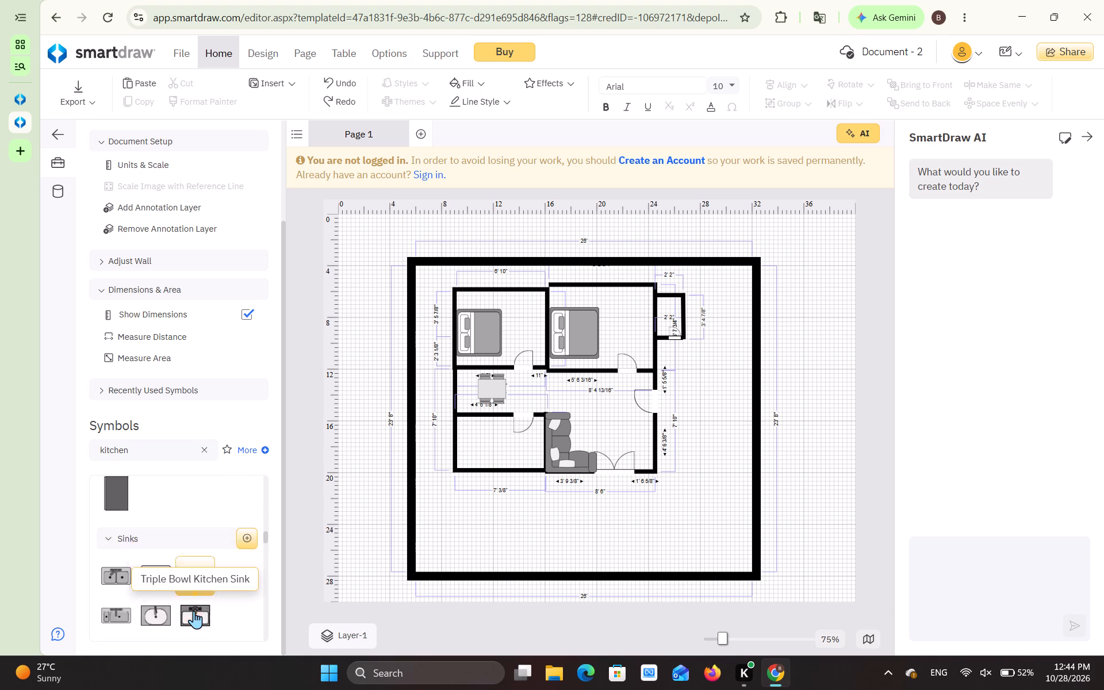
pyautogui.scroll(-5, 194, 611)
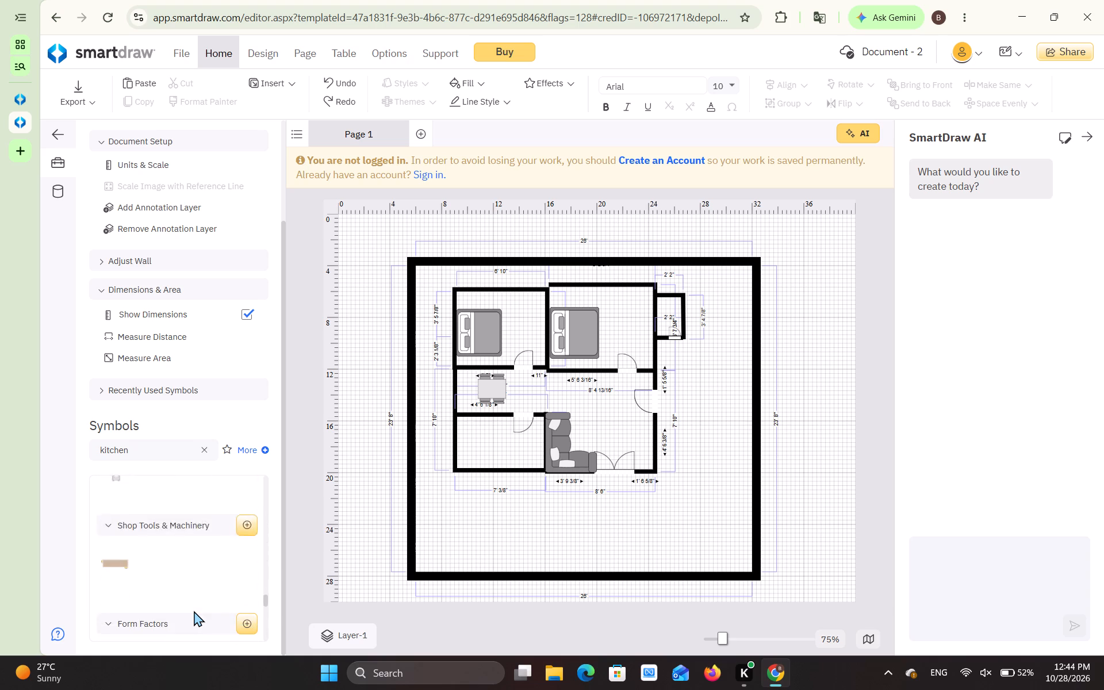
pyautogui.scroll(12, 194, 611)
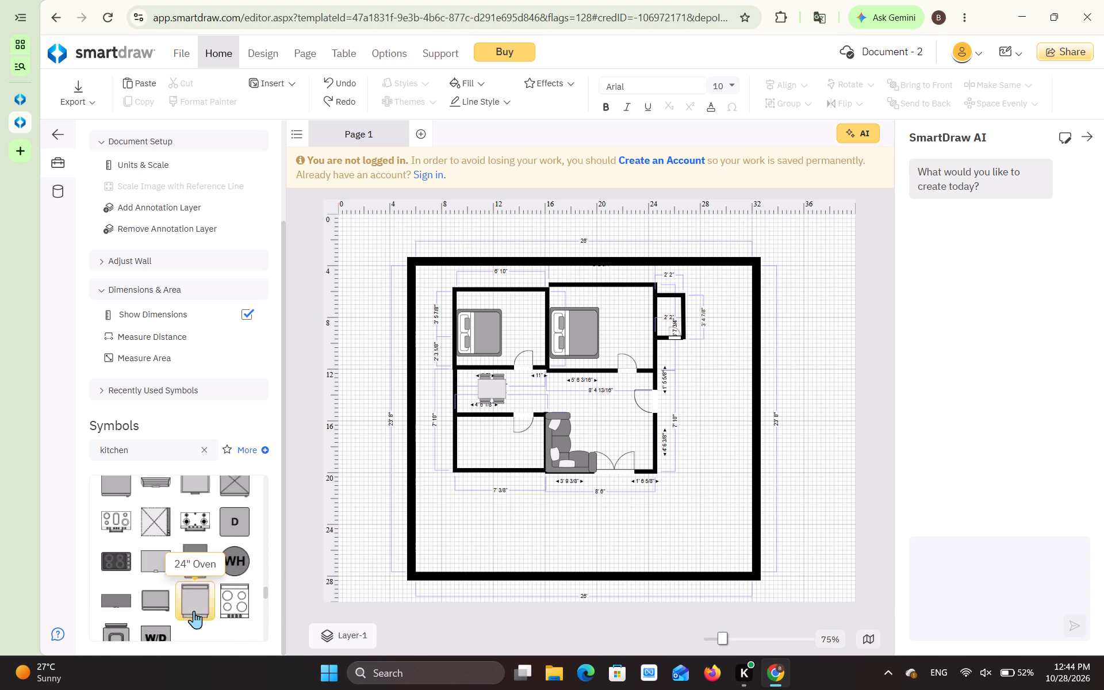
pyautogui.scroll(8, 194, 611)
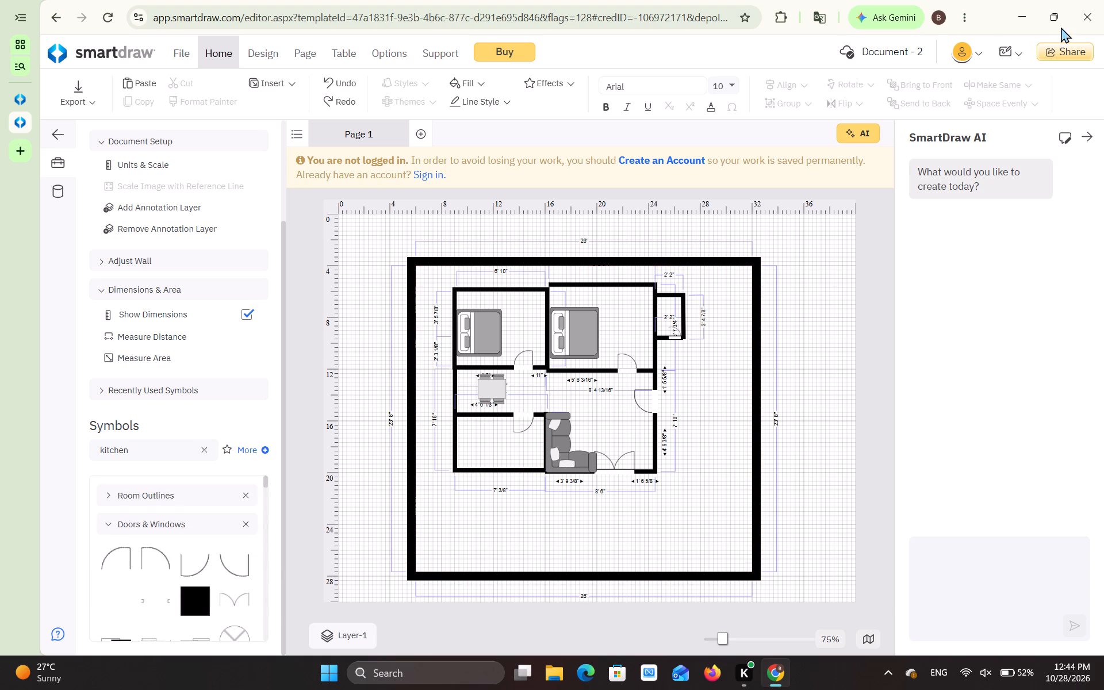
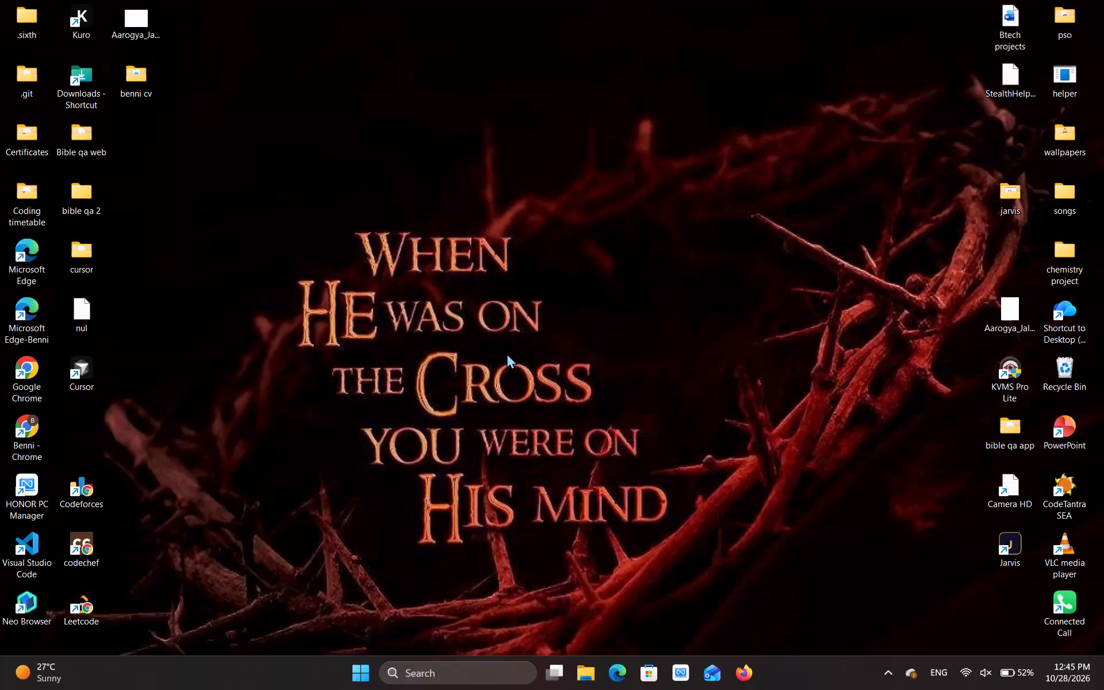
# Open the Shut Down Windows dialog from the desktop.
pyautogui.hotkey('alt', 'F4')
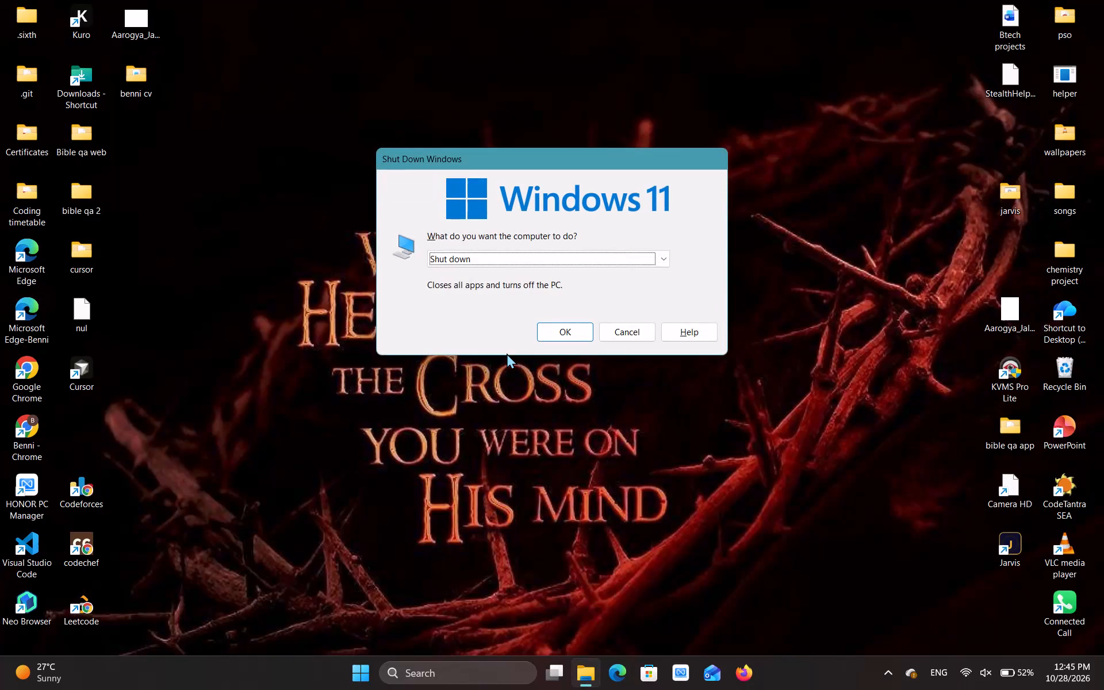